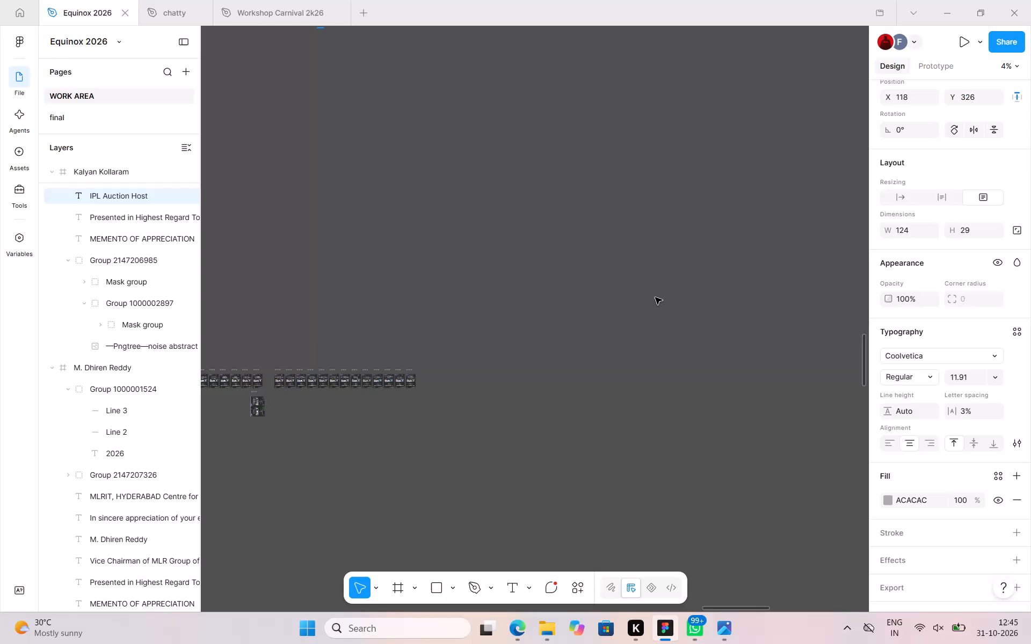
# Duplicate the paramanch logo image in the footer of the last Invitation 2k26 frame.
pyautogui.hscroll(2, 655, 297)
pyautogui.scroll(-2, 655, 297)
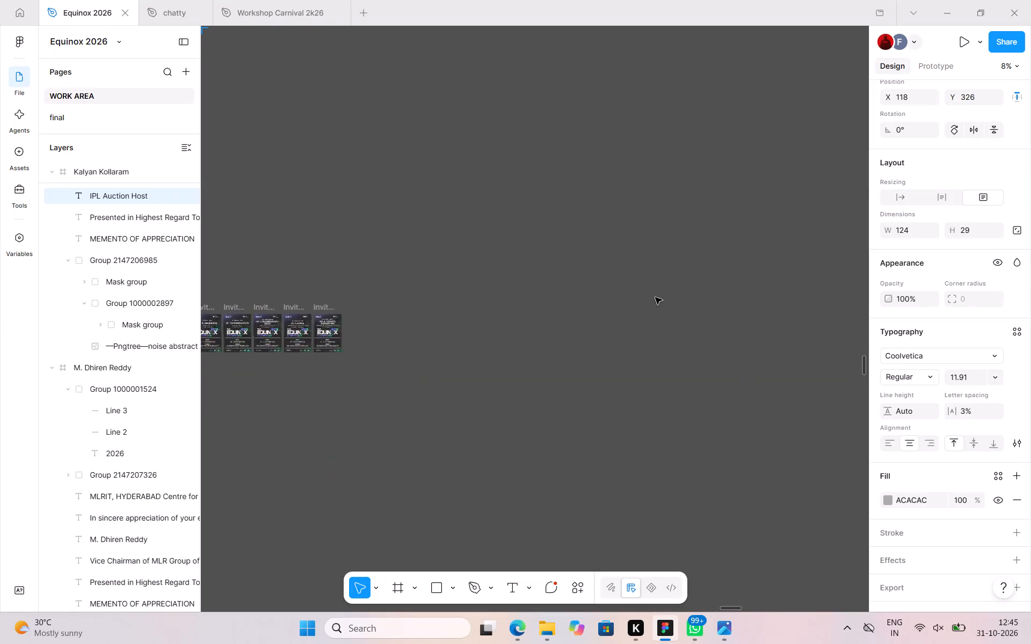
pyautogui.hscroll(4, 655, 297)
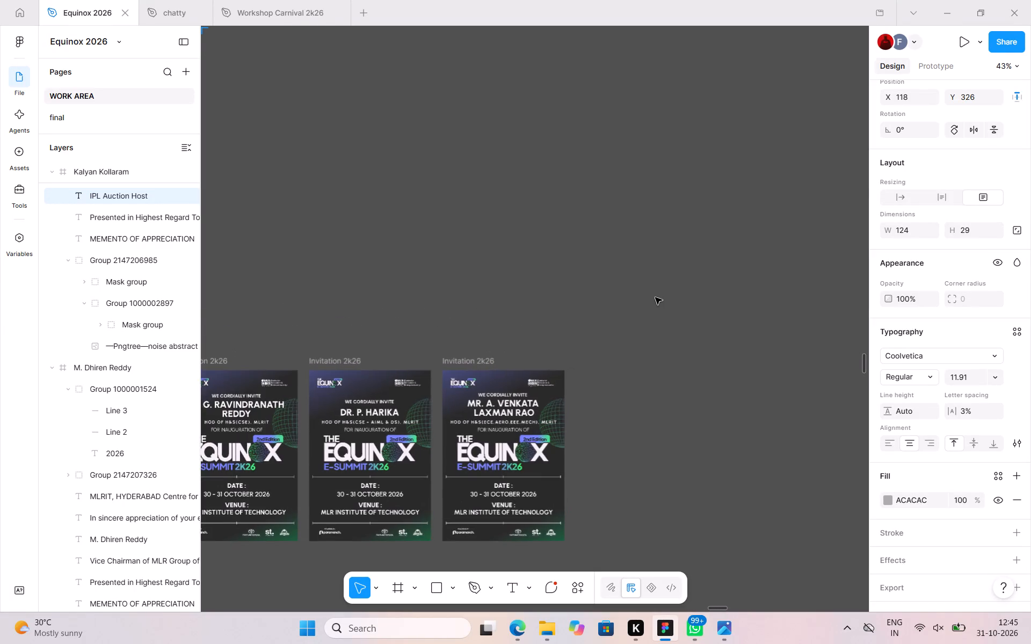
pyautogui.scroll(-1, 655, 297)
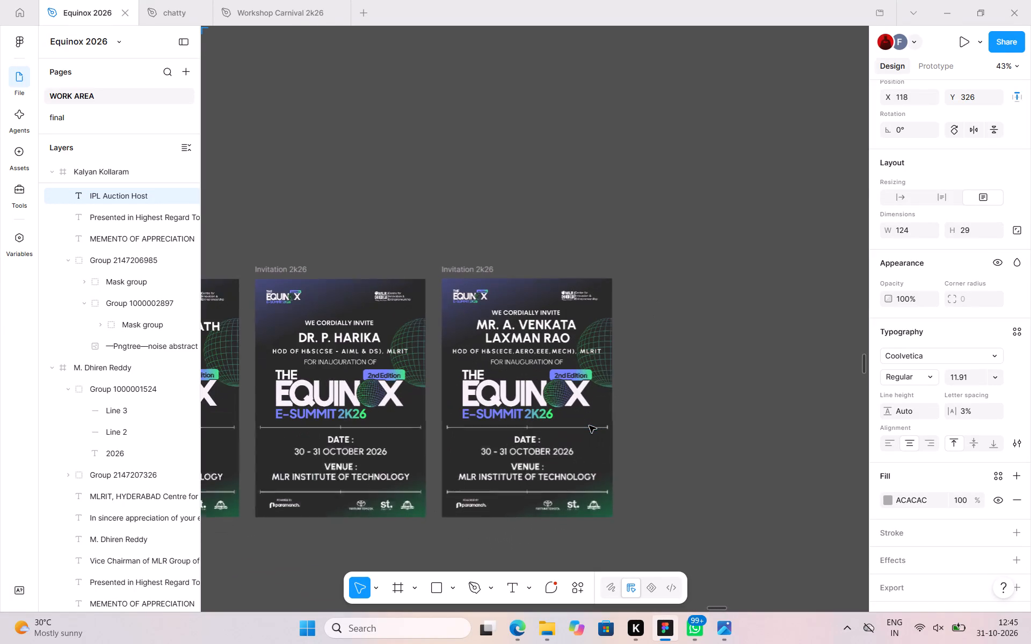
pyautogui.scroll(-1, 589, 426)
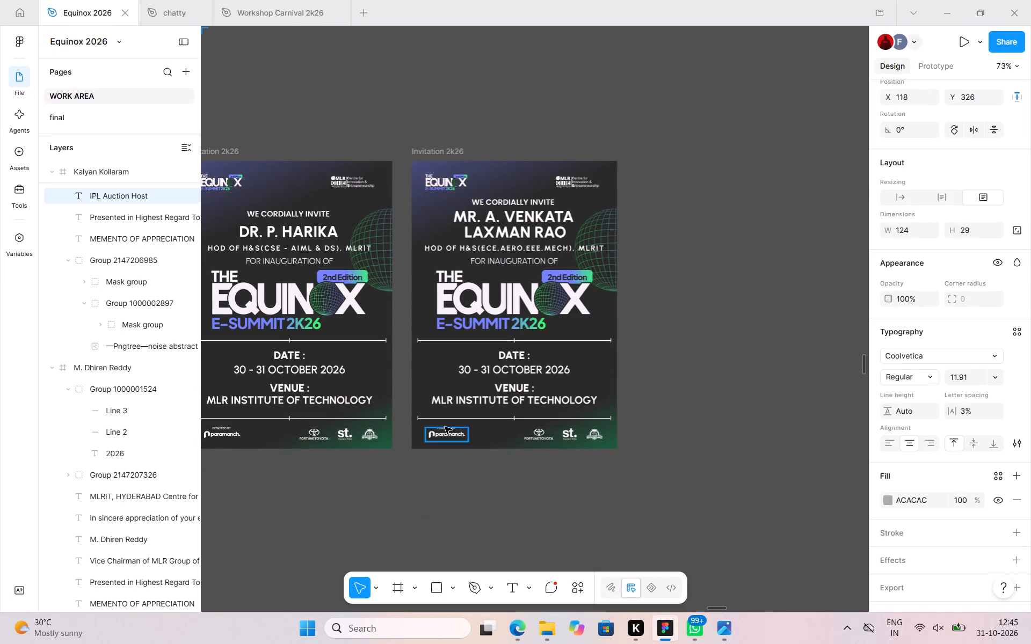
pyautogui.click(439, 435)
pyautogui.hotkey('ctrl', 'c')
pyautogui.hotkey('ctrl', 'v')
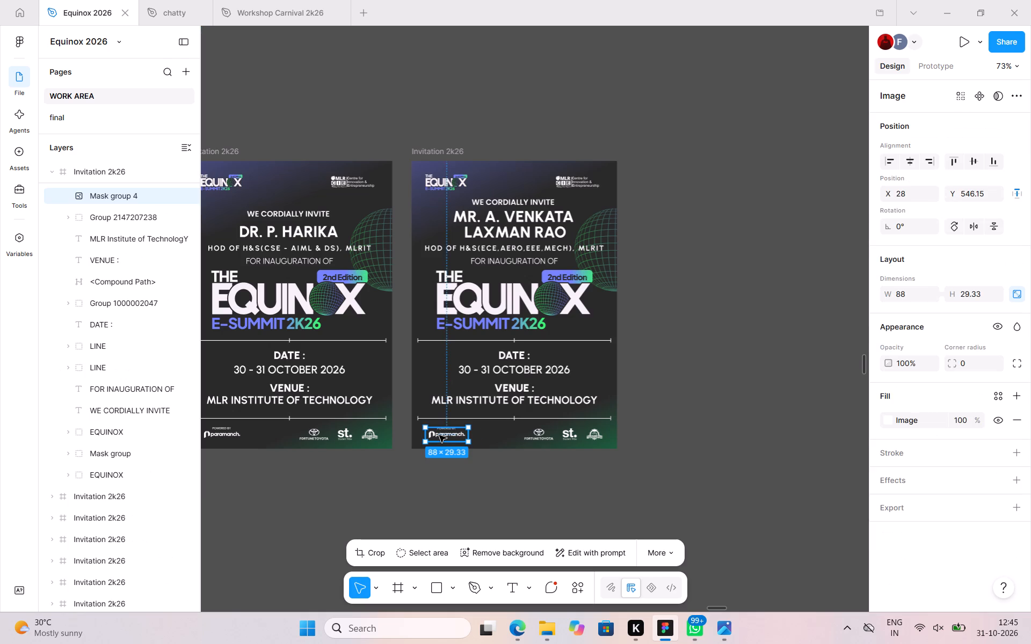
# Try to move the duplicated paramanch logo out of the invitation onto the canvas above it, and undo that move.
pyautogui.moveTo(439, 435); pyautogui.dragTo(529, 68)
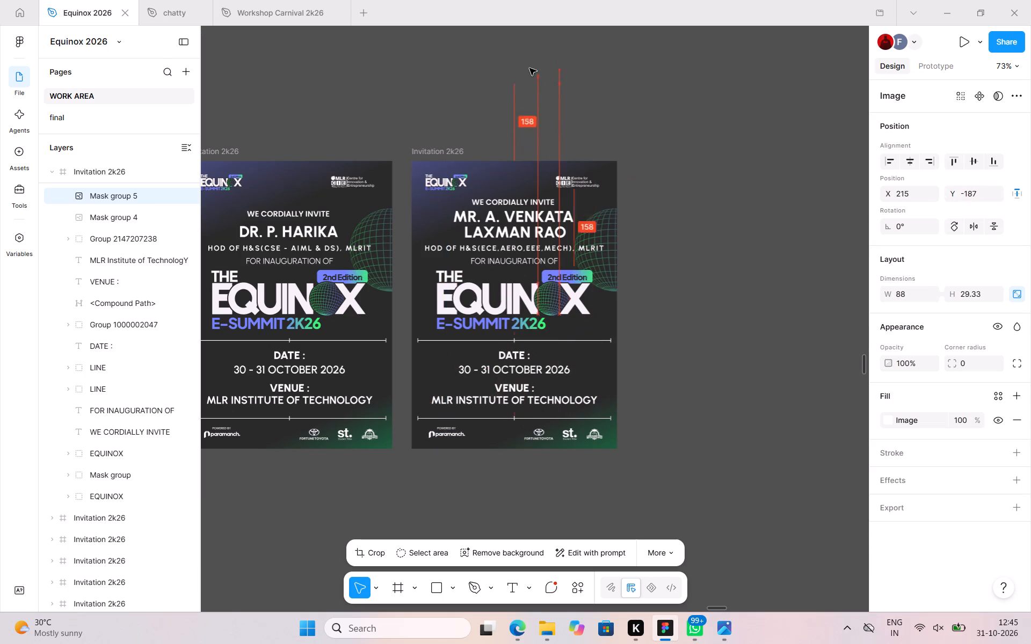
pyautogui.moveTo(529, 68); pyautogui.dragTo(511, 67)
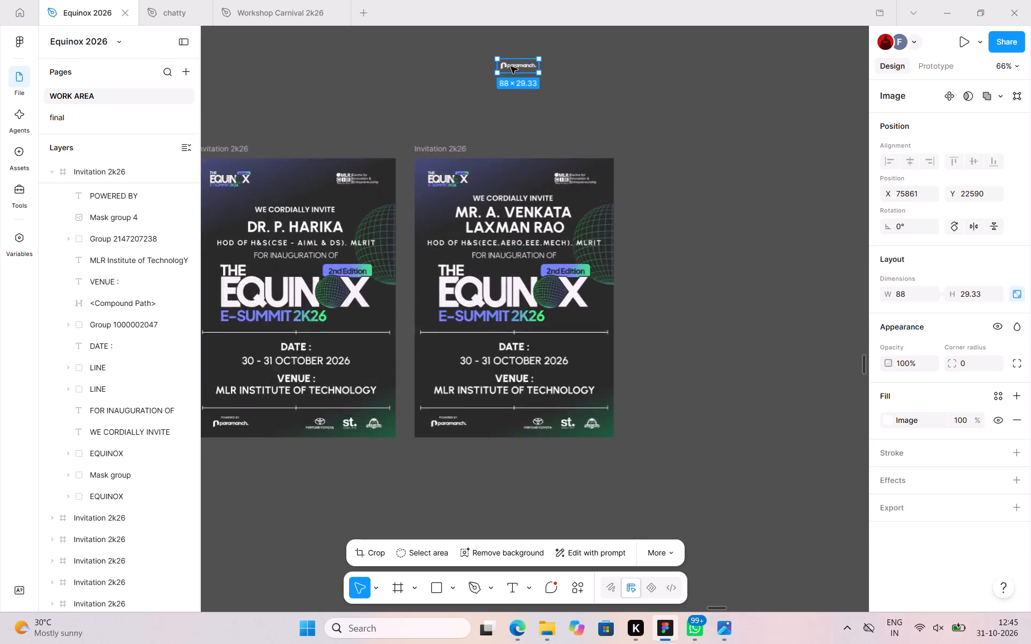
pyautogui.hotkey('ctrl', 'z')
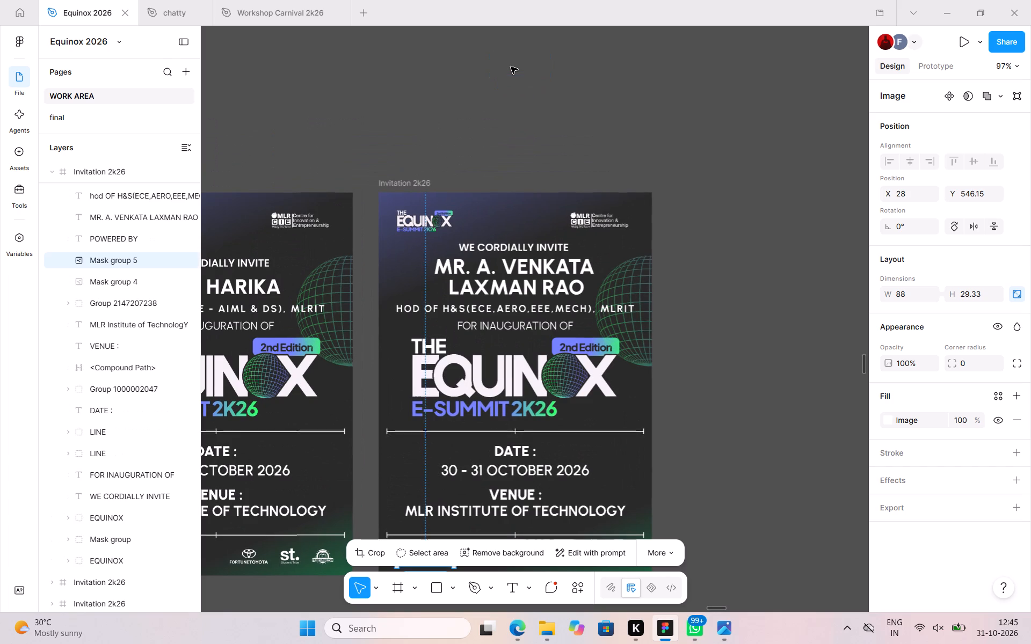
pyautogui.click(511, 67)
# Group the POWERED BY text with the overlapping paramanch logo images in the last invitation's footer.
pyautogui.scroll(-2, 511, 67)
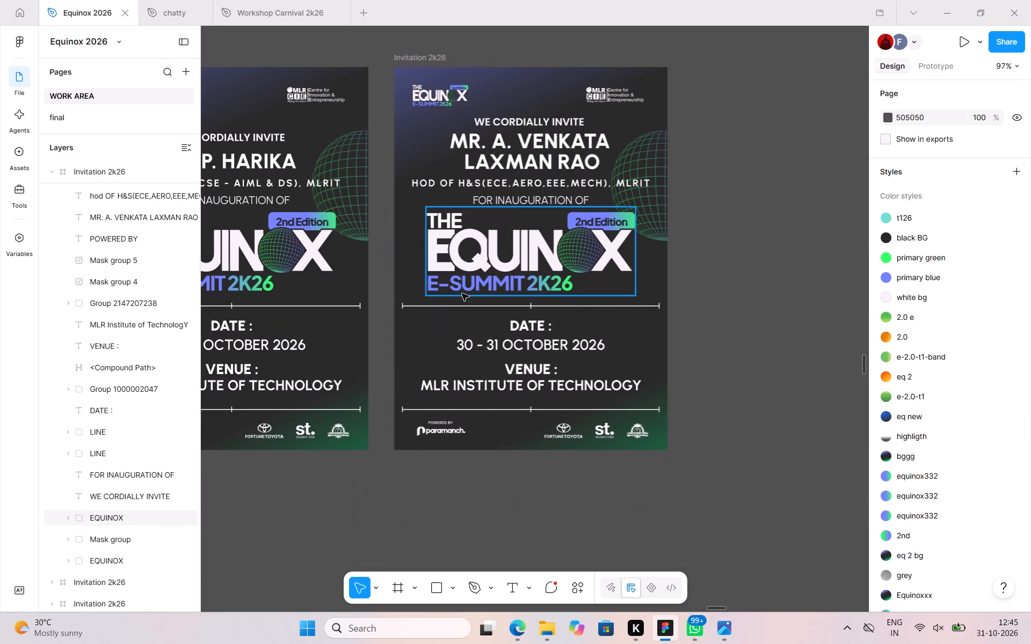
pyautogui.moveTo(419, 419); pyautogui.dragTo(440, 433)
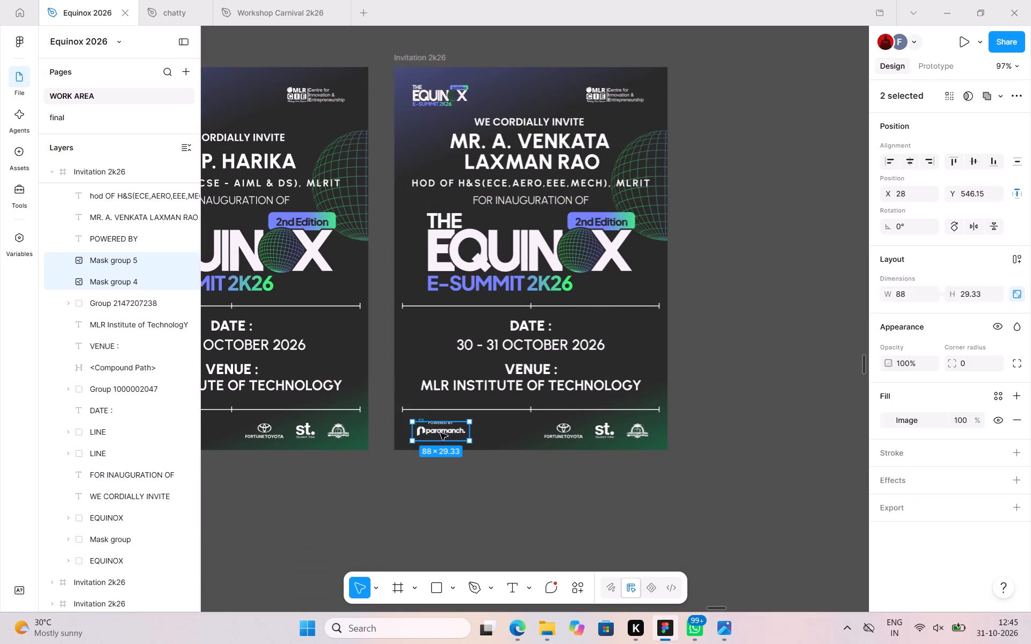
pyautogui.moveTo(440, 433); pyautogui.dragTo(464, 439)
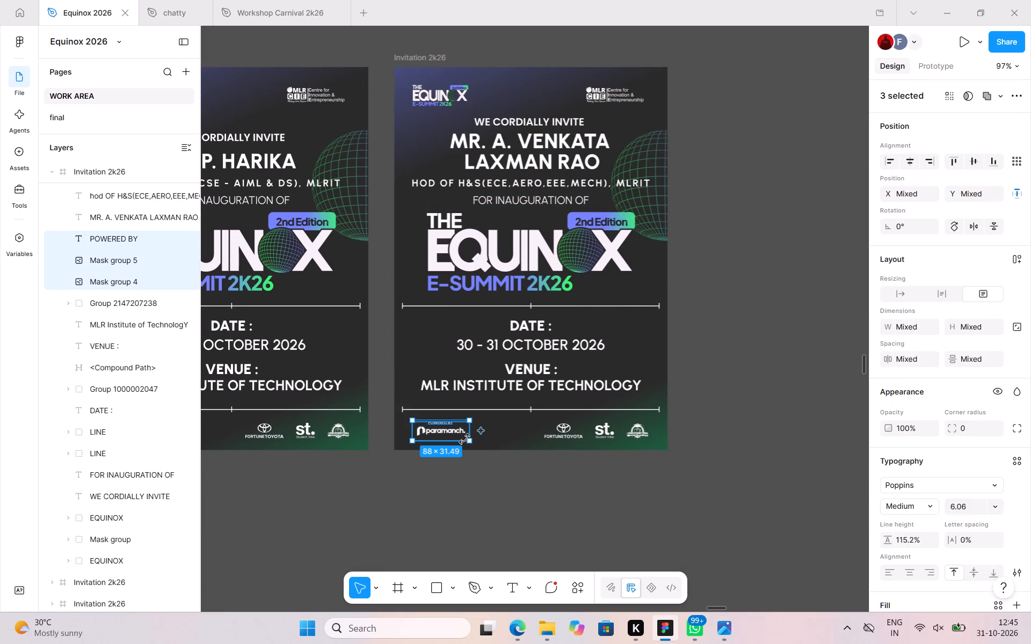
pyautogui.hotkey('ctrl', 'g')
# Duplicate the POWERED BY paramanch group and place the copy on the empty canvas above the invitation.
pyautogui.hotkey('ctrl', 'c')
pyautogui.hotkey('ctrl', 'v')
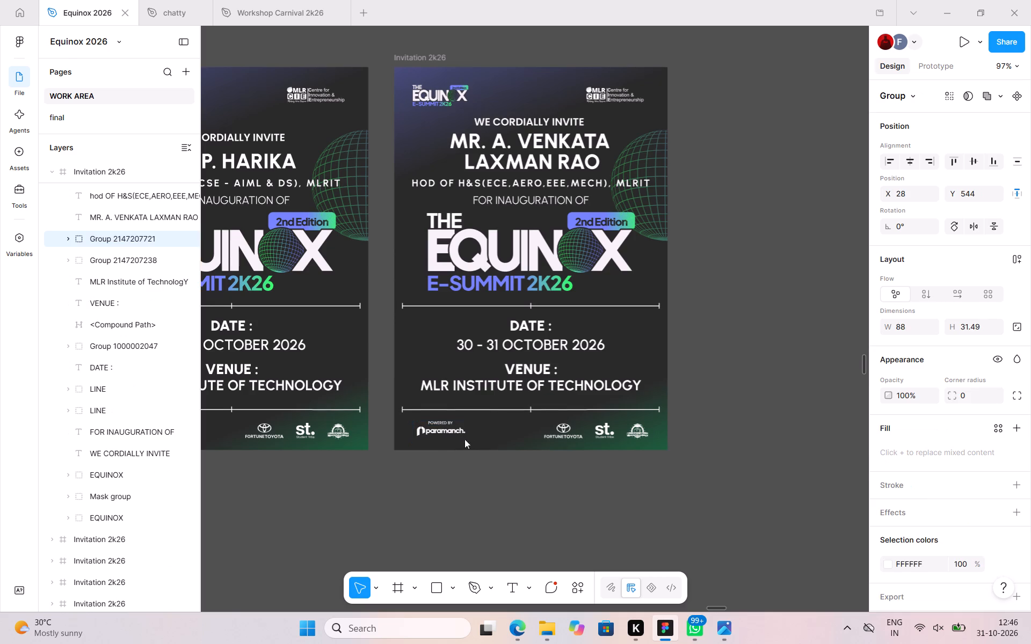
pyautogui.moveTo(447, 428); pyautogui.dragTo(489, 136)
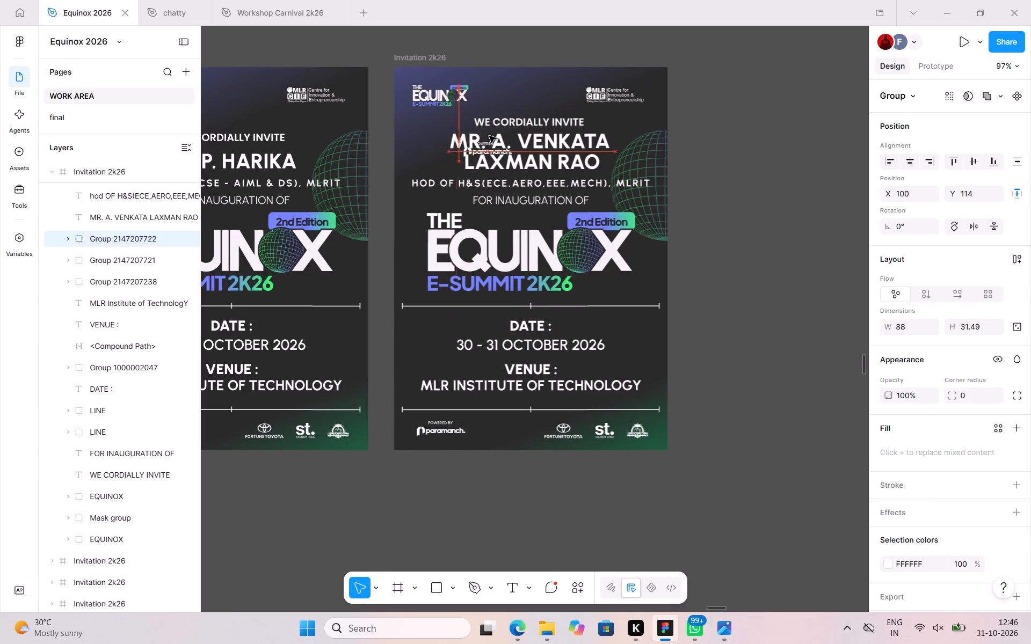
pyautogui.moveTo(489, 136); pyautogui.dragTo(462, 46)
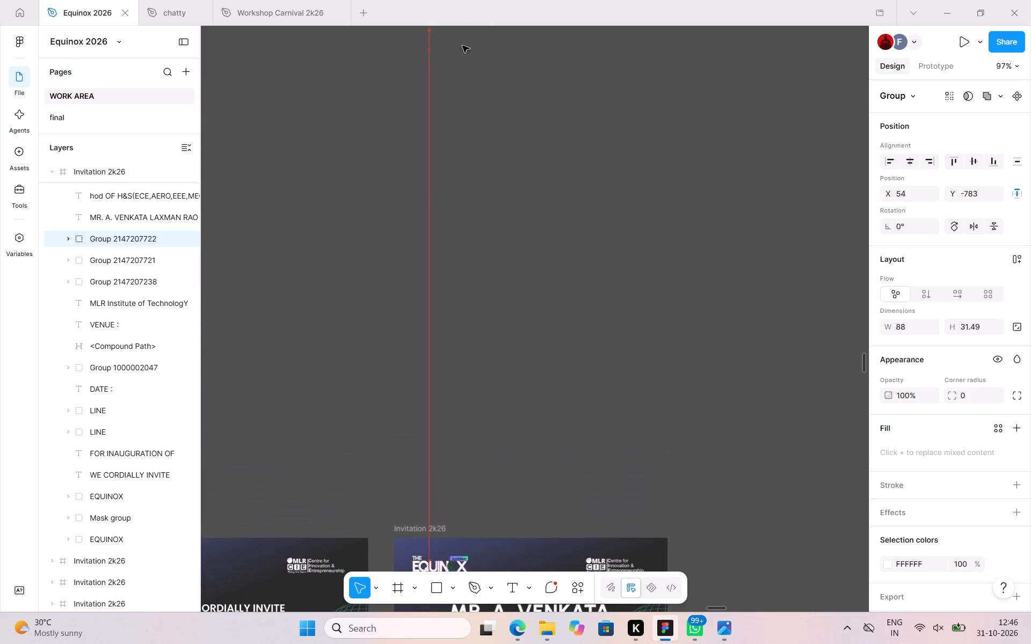
pyautogui.moveTo(462, 46); pyautogui.dragTo(446, 172)
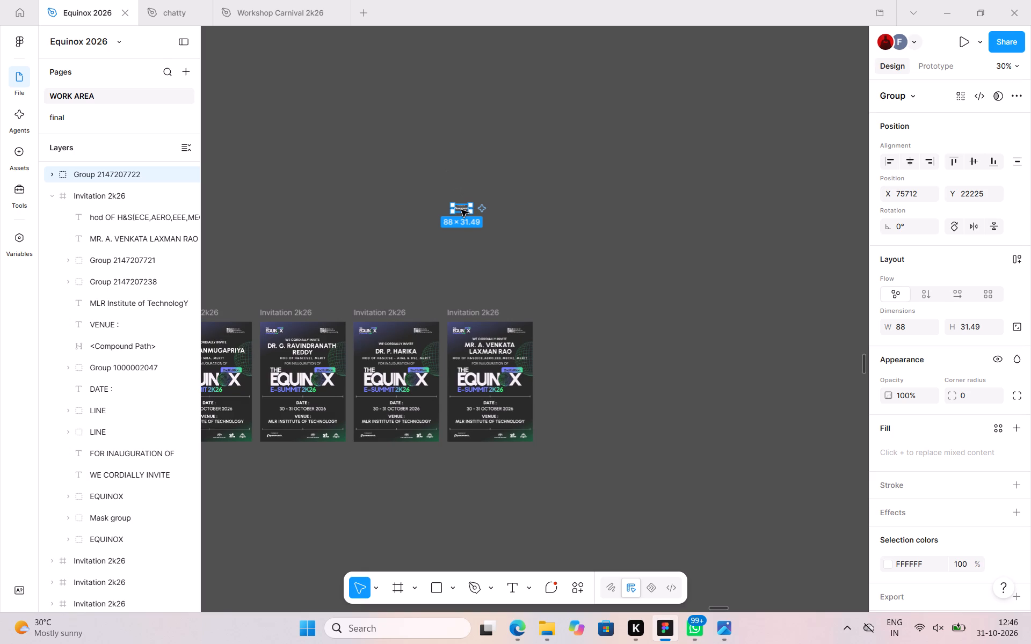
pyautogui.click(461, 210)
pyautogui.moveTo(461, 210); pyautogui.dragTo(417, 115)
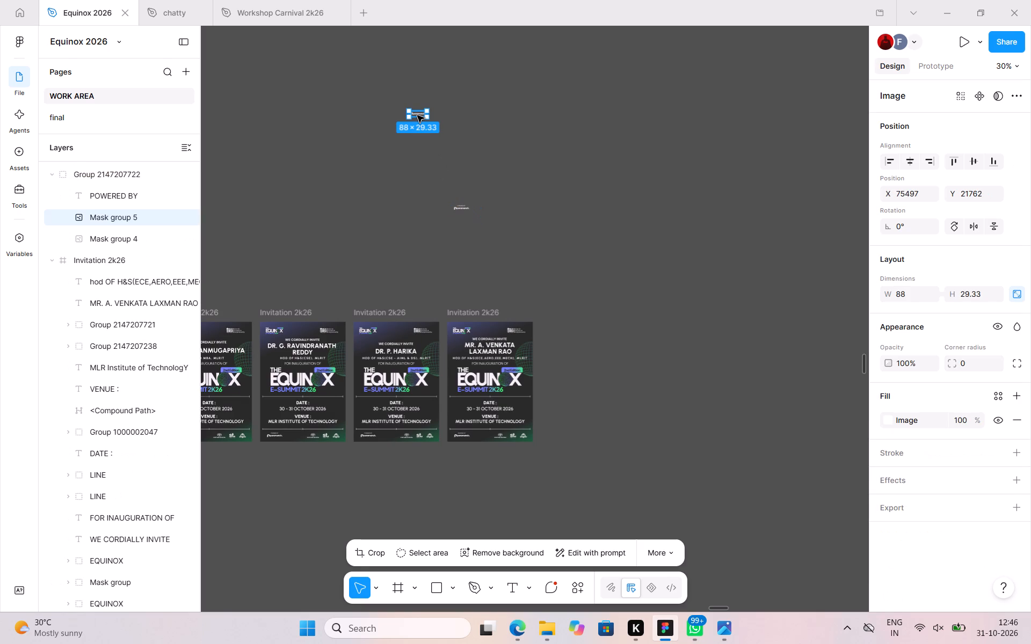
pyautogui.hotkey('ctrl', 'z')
# Move the copied POWERED BY paramanch group to the empty canvas beside the Jashwanth memento frame.
pyautogui.moveTo(458, 207); pyautogui.dragTo(447, 31)
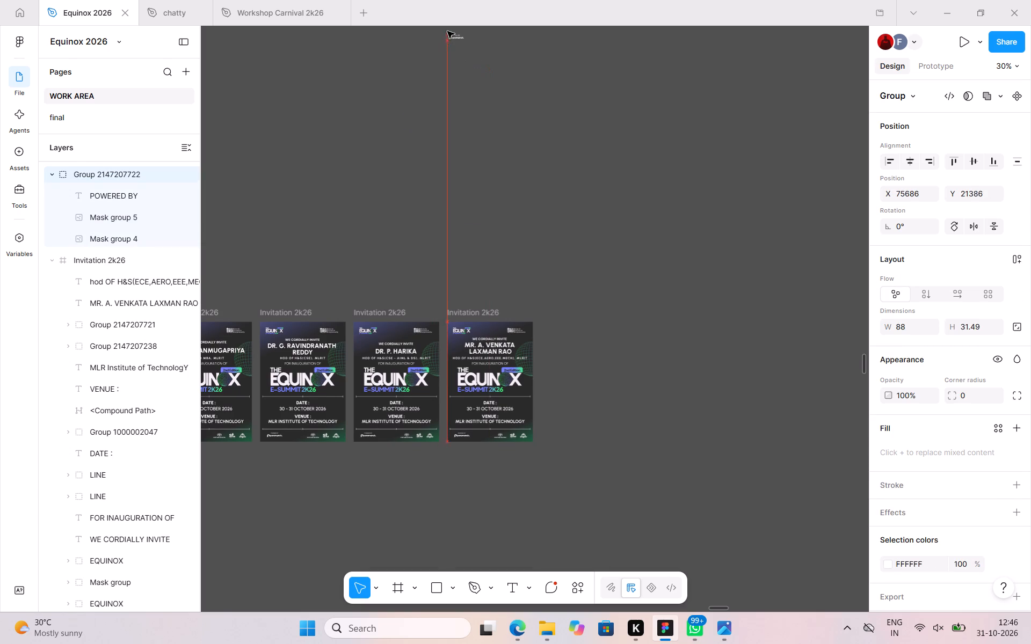
pyautogui.moveTo(447, 31); pyautogui.dragTo(444, 23)
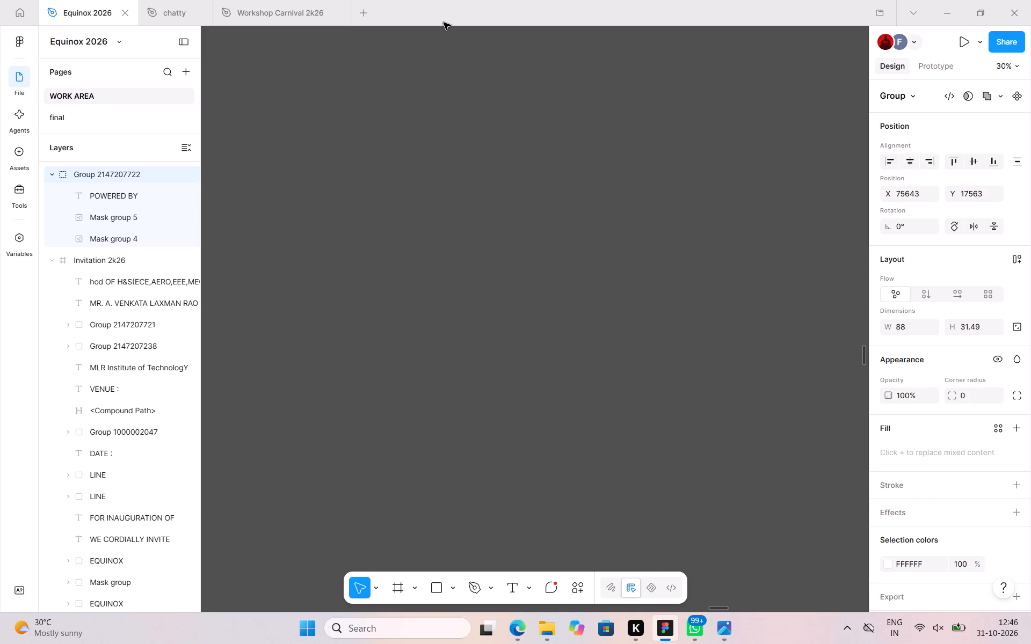
pyautogui.moveTo(444, 23); pyautogui.dragTo(396, 123)
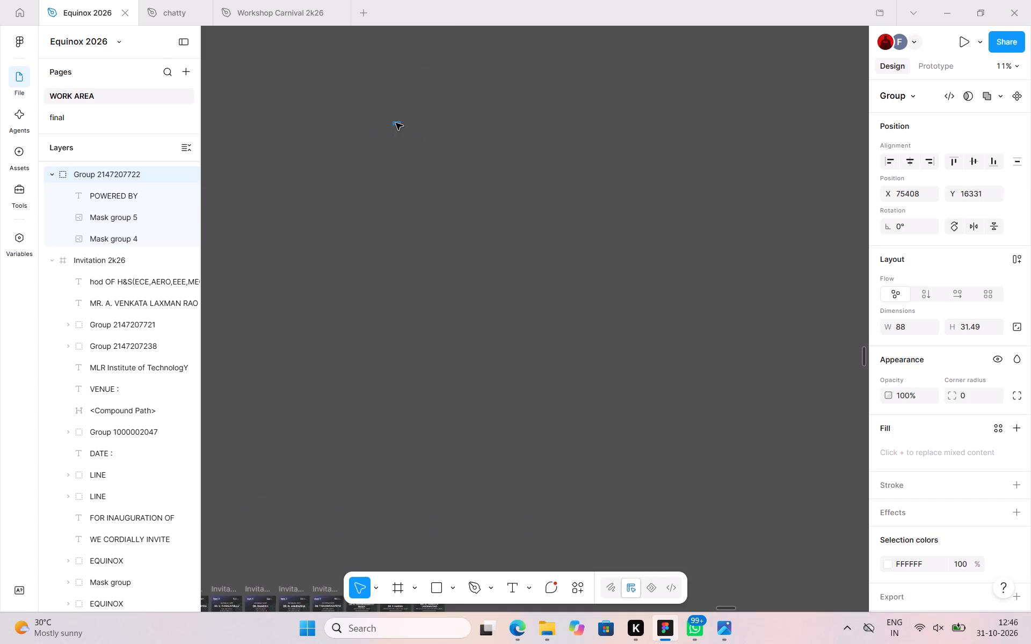
pyautogui.moveTo(396, 123); pyautogui.dragTo(355, 69)
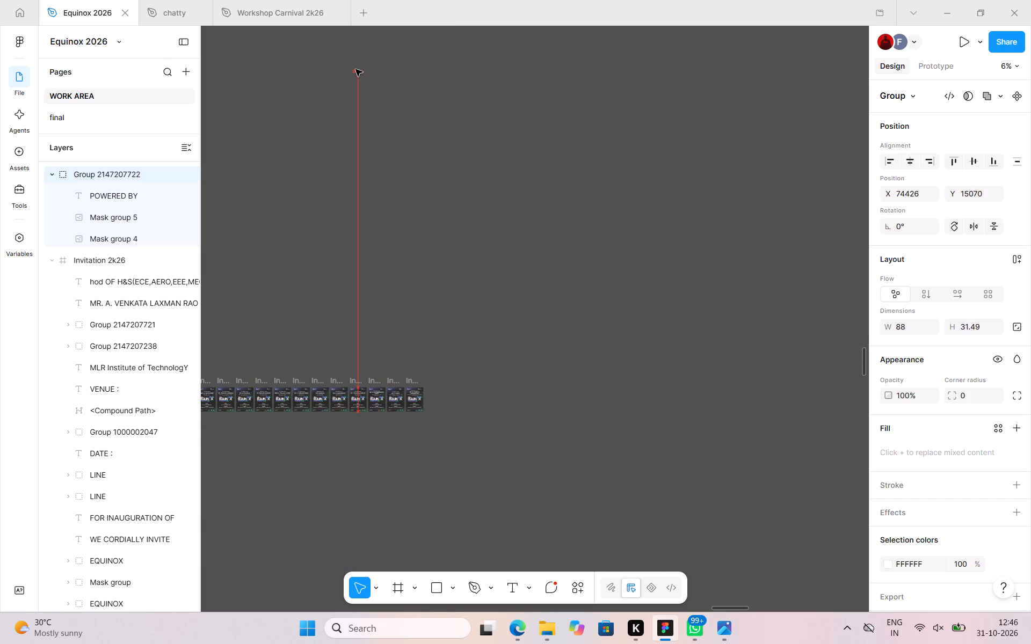
pyautogui.moveTo(355, 69); pyautogui.dragTo(330, 153)
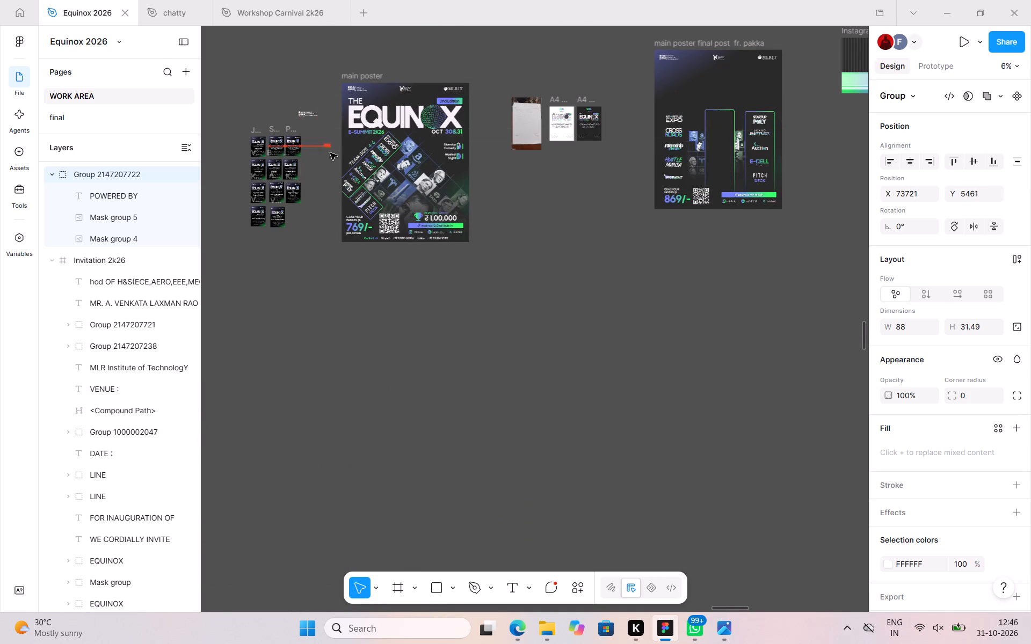
pyautogui.moveTo(330, 153); pyautogui.dragTo(237, 141)
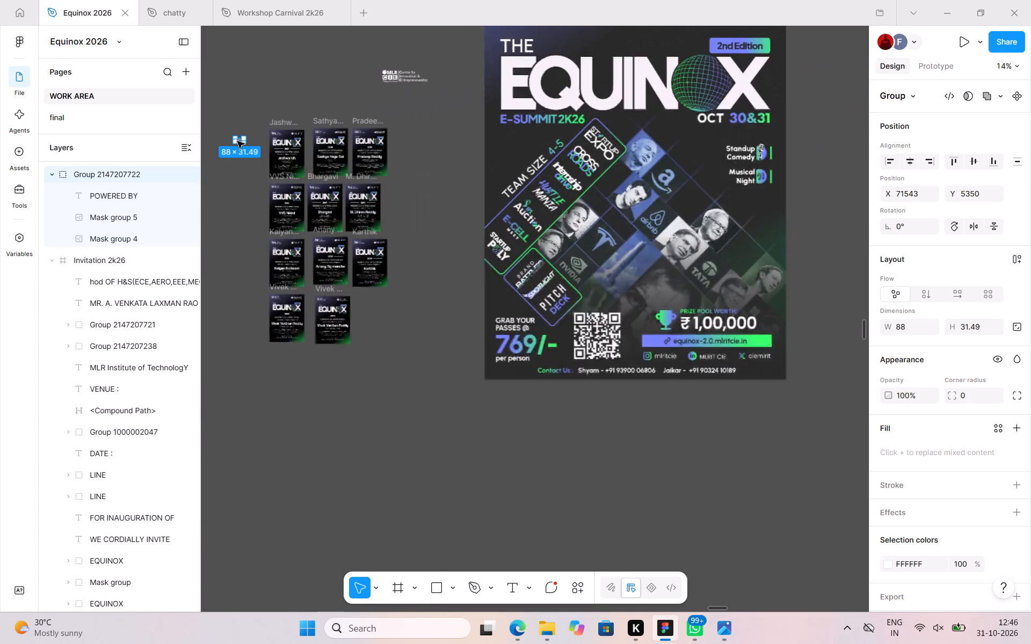
pyautogui.scroll(2, 237, 141)
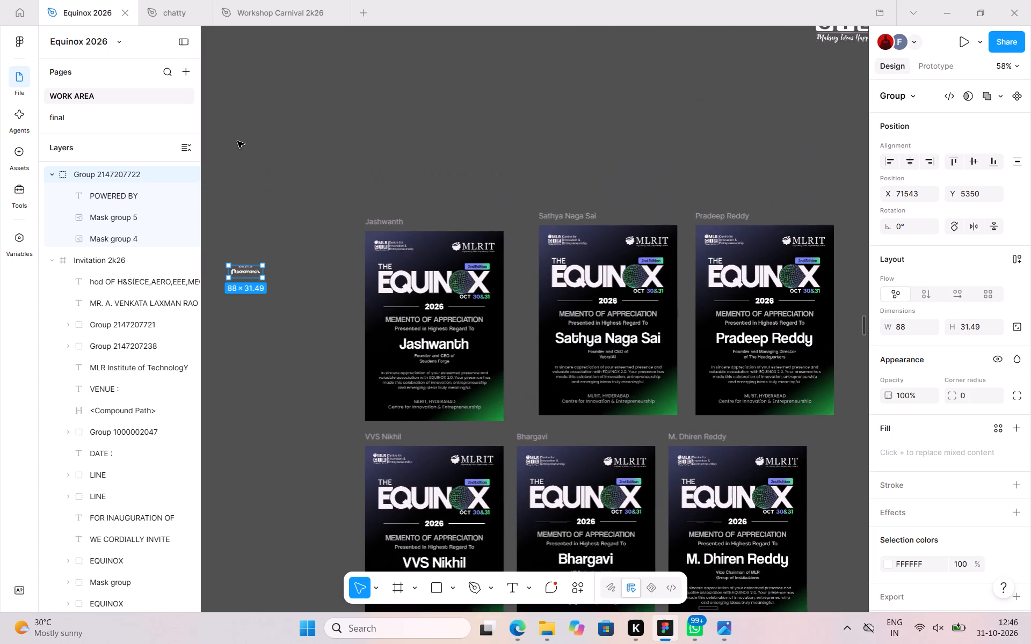
pyautogui.click(337, 239)
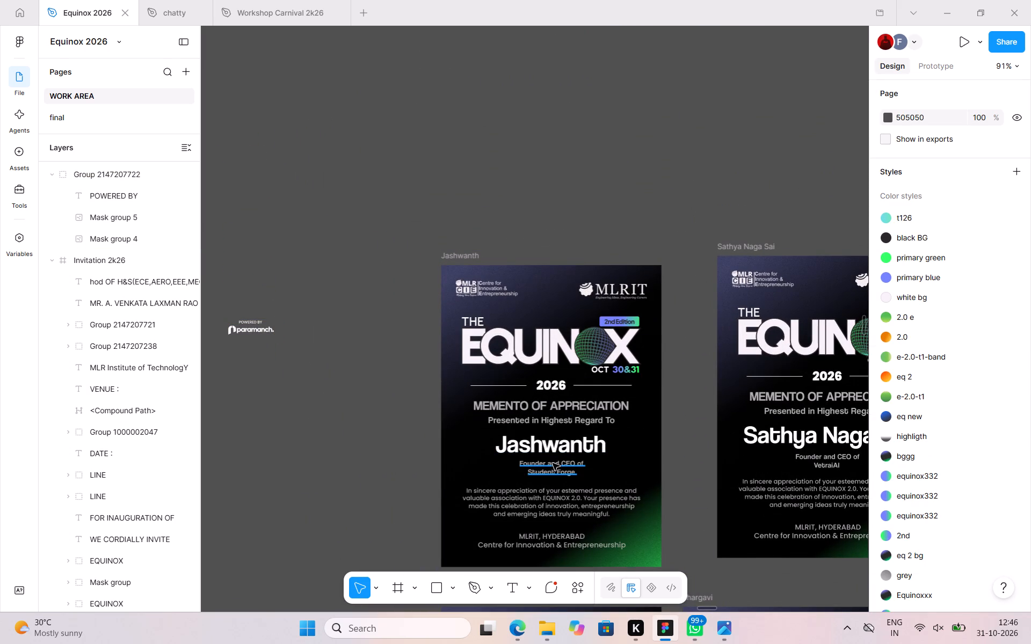
# Nudge the "In sincere appreciation" paragraph in the Jashwanth memento down to Y 369.
pyautogui.click(549, 515)
pyautogui.press('Down')
pyautogui.press('Down')
pyautogui.press('Down')
pyautogui.press('Down')
pyautogui.press('Down')
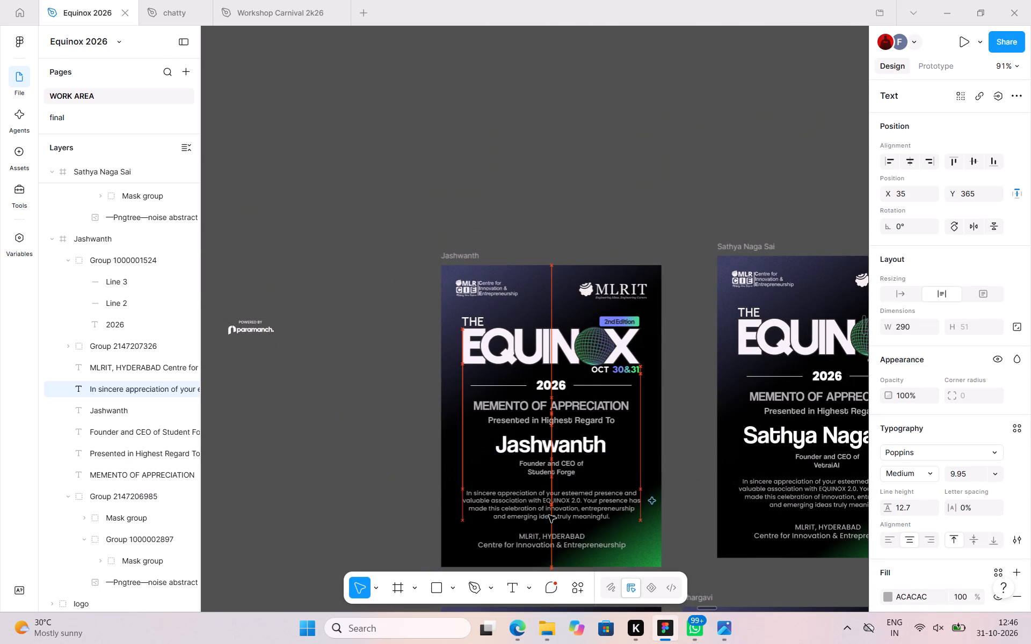
pyautogui.press('Down')
pyautogui.press('Down')
pyautogui.press('Down')
pyautogui.click(556, 464)
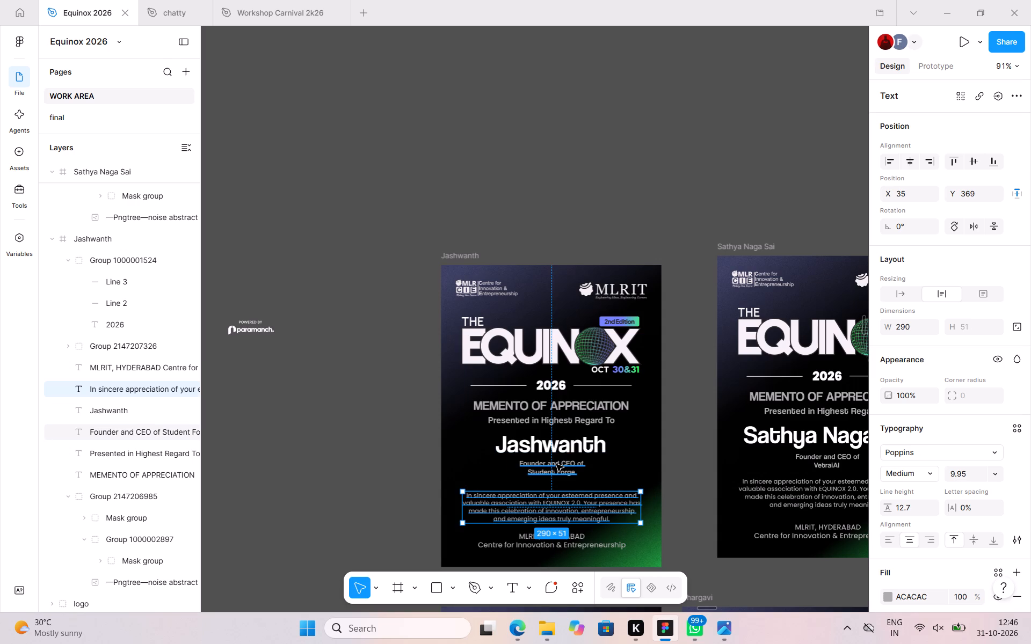
pyautogui.press('Down')
pyautogui.press('Down')
pyautogui.press('Down')
pyautogui.press('Down')
pyautogui.press('Down')
pyautogui.press('Down')
pyautogui.press('Down')
pyautogui.press('Down')
pyautogui.press('Down')
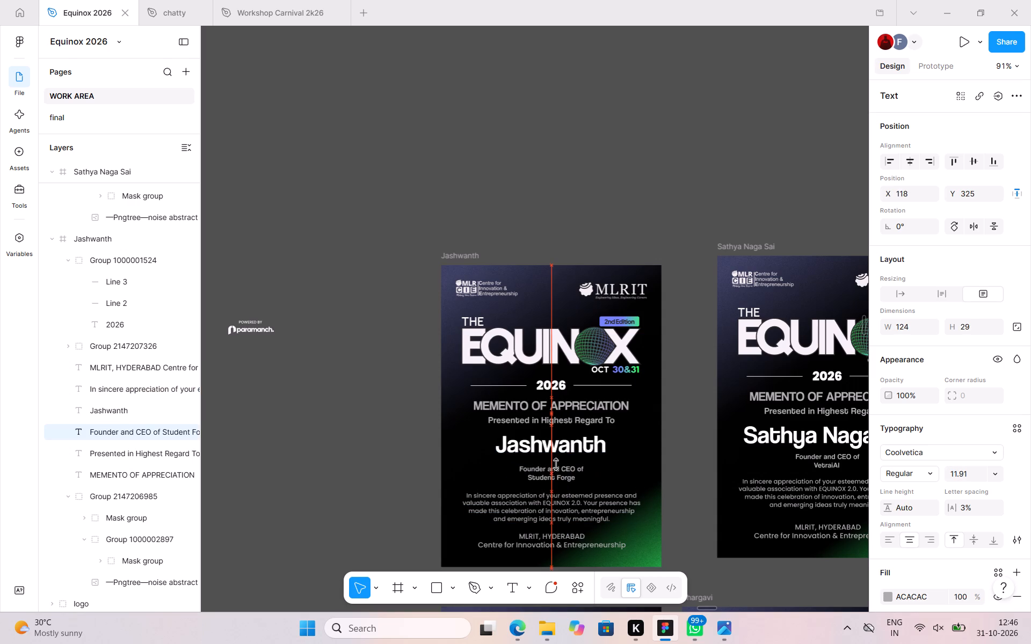
# Nudge the large recipient name in the Jashwanth memento down to Y 277.
pyautogui.click(564, 444)
pyautogui.press('Down')
pyautogui.press('Down')
pyautogui.press('Down')
pyautogui.press('Down')
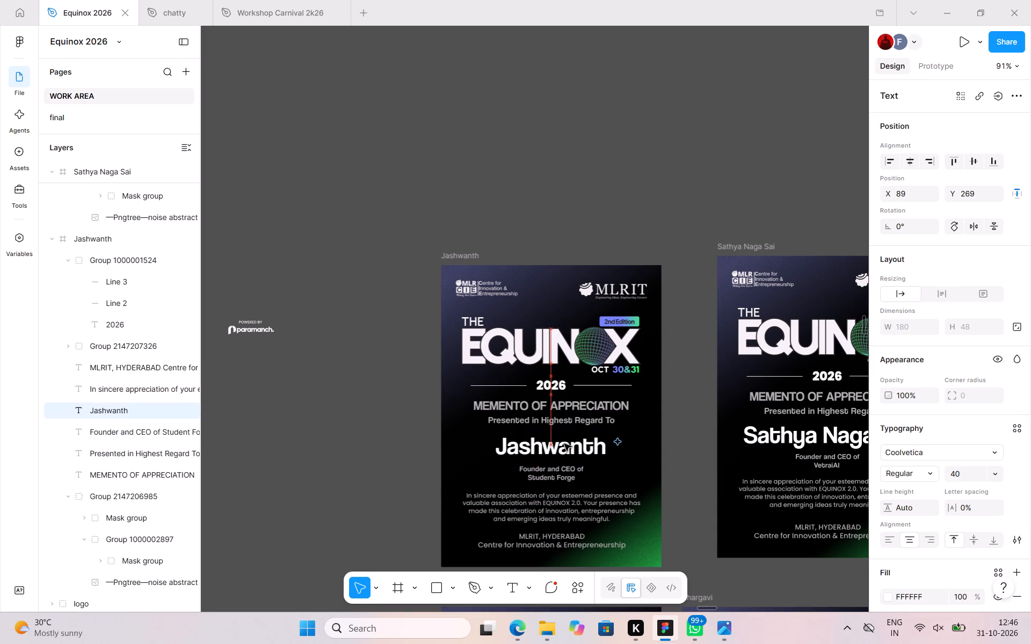
pyautogui.press('Down')
pyautogui.press('Down')
pyautogui.press('Down')
pyautogui.press('Down')
pyautogui.press('Down')
pyautogui.press('Down')
pyautogui.press('Down')
pyautogui.press('Down')
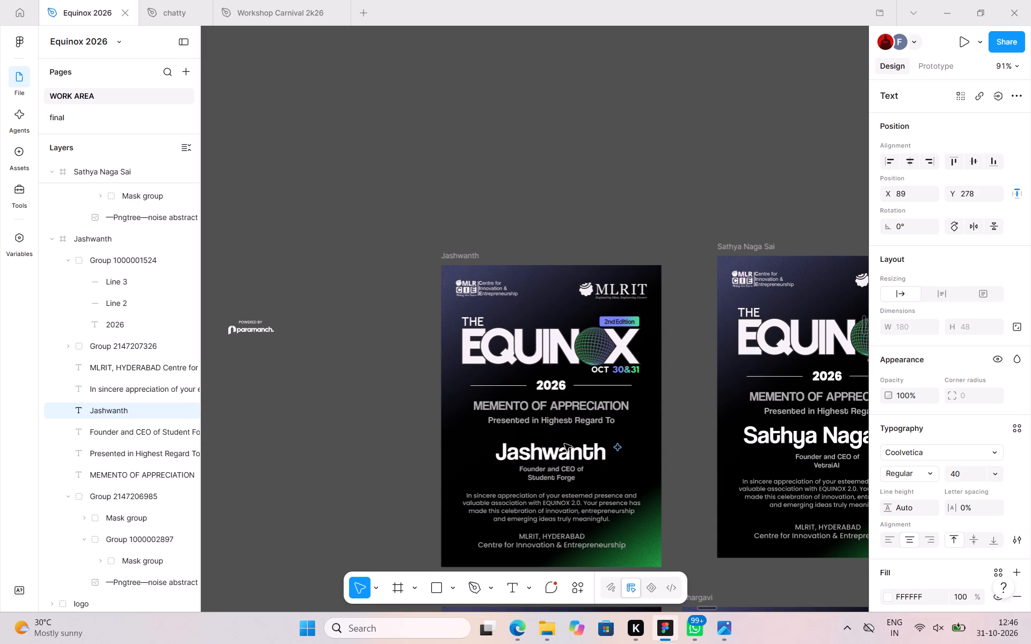
pyautogui.press('Up')
# Nudge the "MEMENTO OF APPRECIATION" and "Presented in Highest Regard To" texts together about 14 px down in the Jashwanth memento.
pyautogui.click(573, 420)
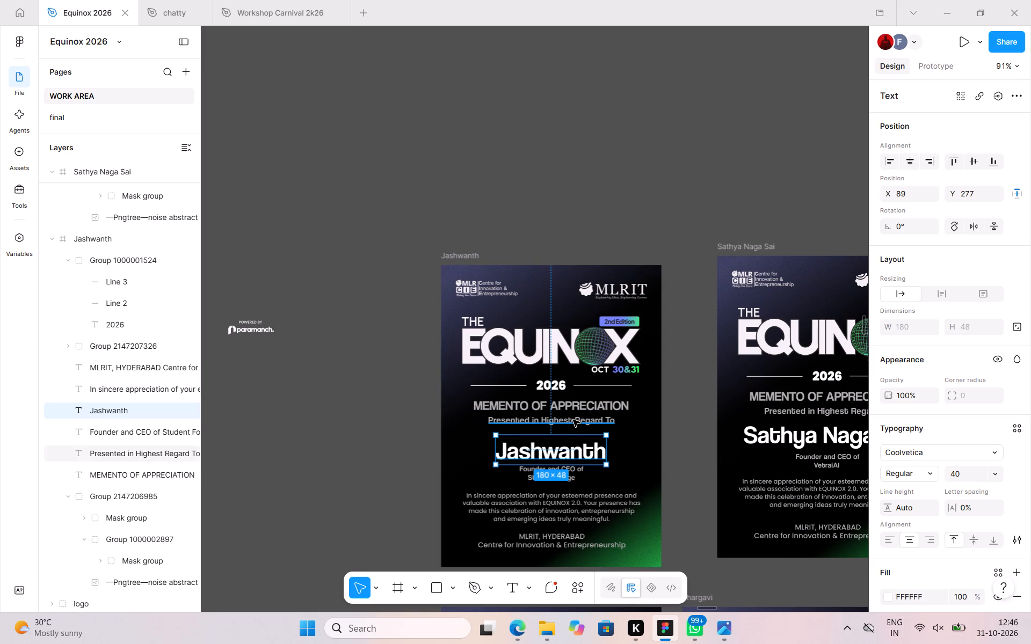
pyautogui.keyDown('shift'); pyautogui.click(586, 405); pyautogui.keyUp('shift')
pyautogui.press('Down')
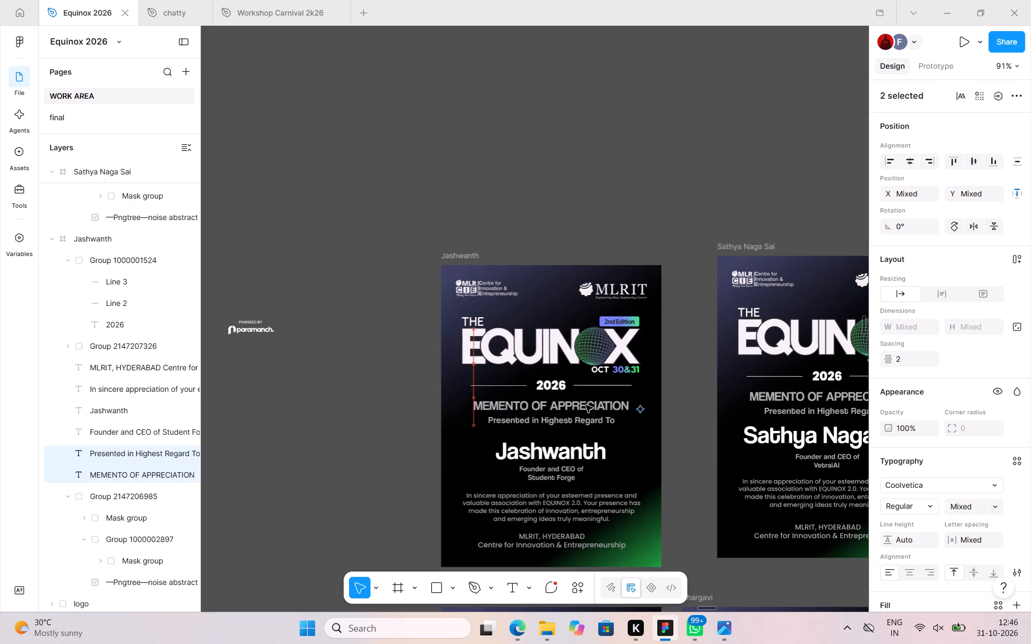
pyautogui.press('Down')
pyautogui.press('Down')
pyautogui.press('Down')
pyautogui.press('Down')
pyautogui.press('Down')
pyautogui.press('Down')
pyautogui.press('Down')
pyautogui.press('Down')
pyautogui.press('Down')
pyautogui.press('Down')
pyautogui.press('Down')
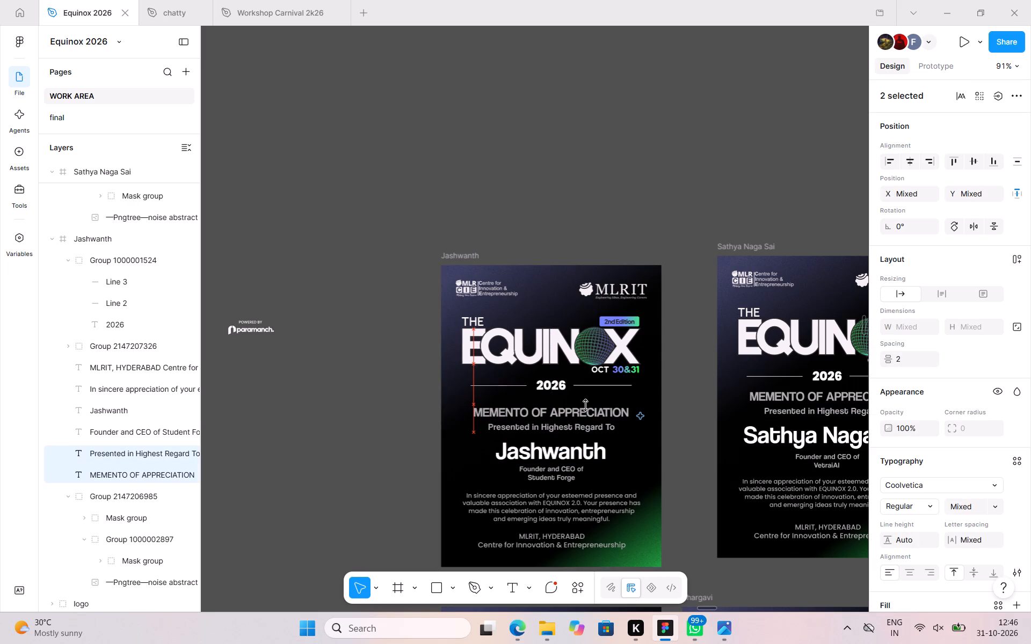
pyautogui.press('Down')
pyautogui.press('Down')
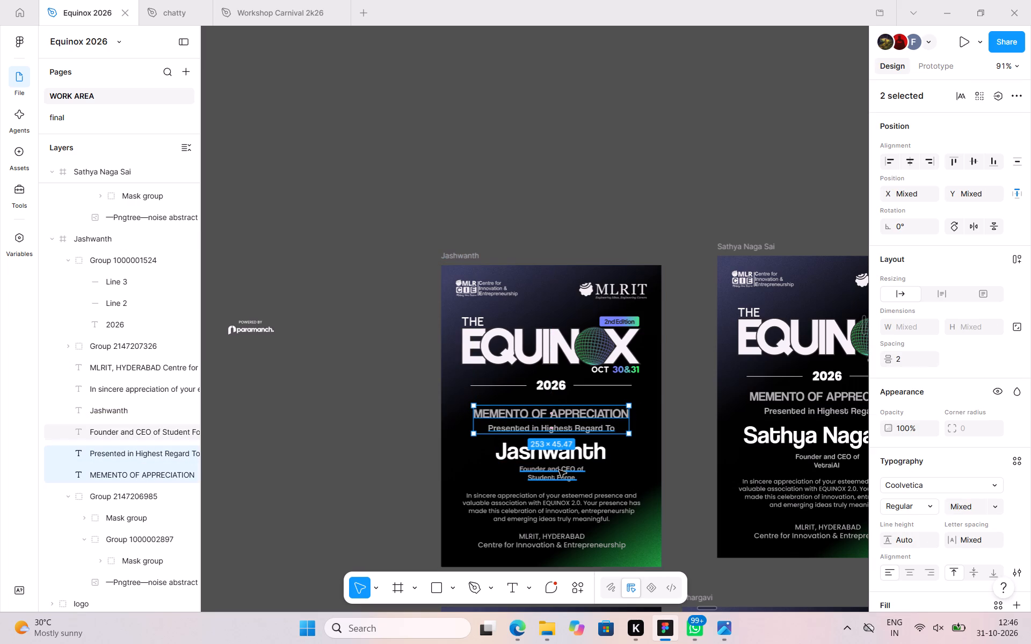
pyautogui.click(557, 469)
pyautogui.click(963, 473)
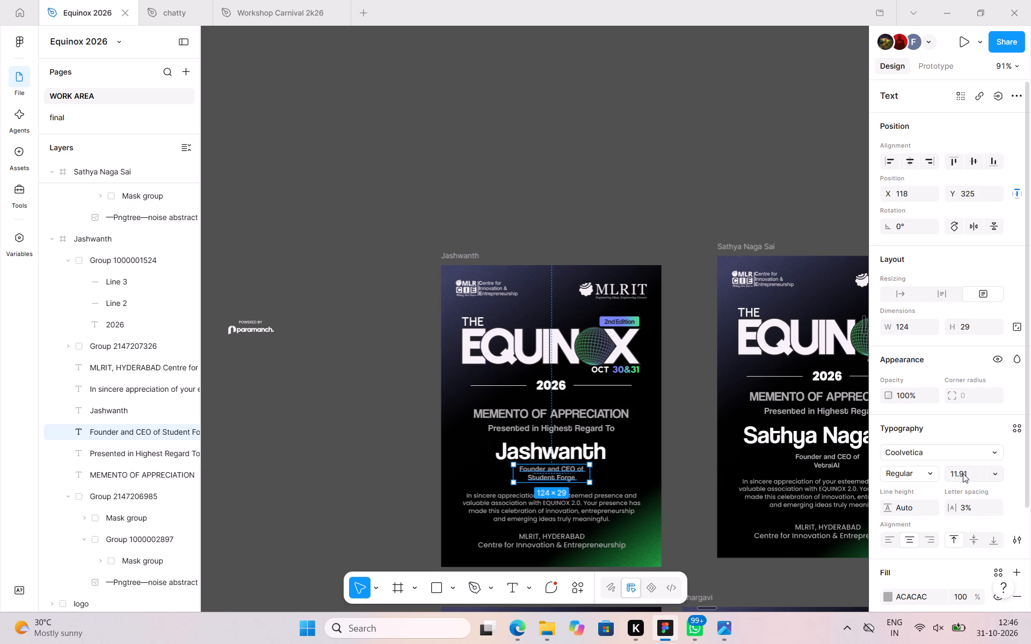
pyautogui.press('1')
pyautogui.write('32')
pyautogui.press('BackSpace')
pyautogui.press('Return')
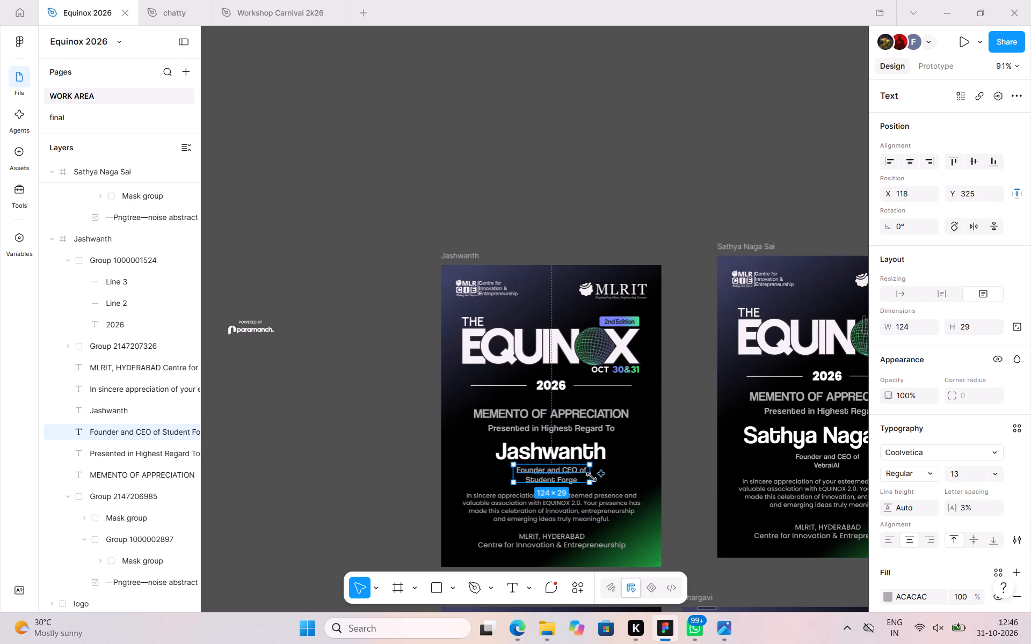
# Widen the "Founder and CEO of Student Forge" text box to 210 px and centre it horizontally in the Jashwanth memento.
pyautogui.moveTo(592, 472); pyautogui.dragTo(623, 467)
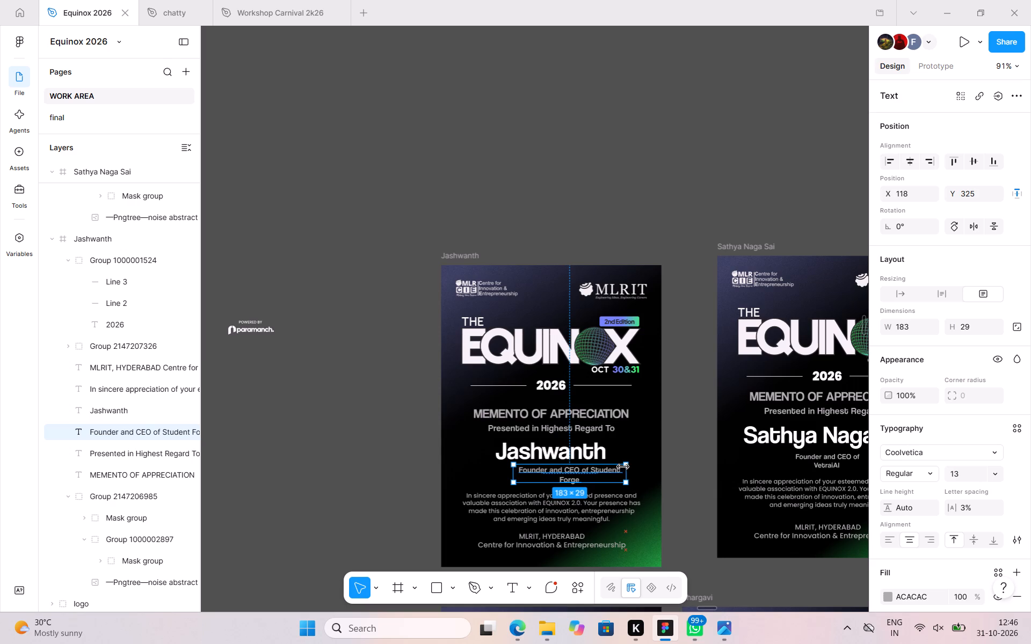
pyautogui.moveTo(623, 467); pyautogui.dragTo(642, 469)
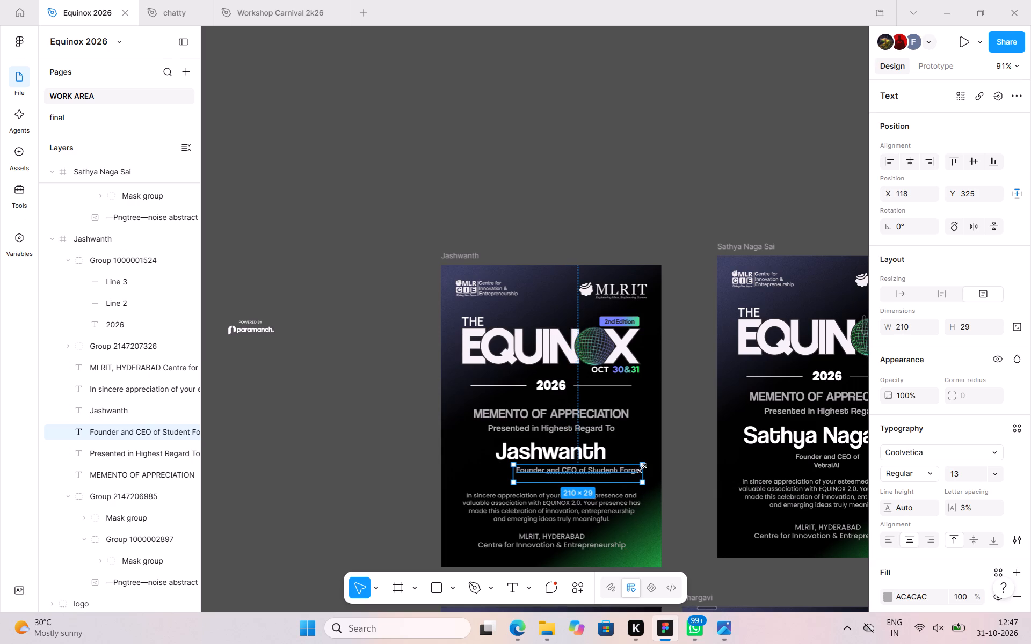
pyautogui.click(908, 163)
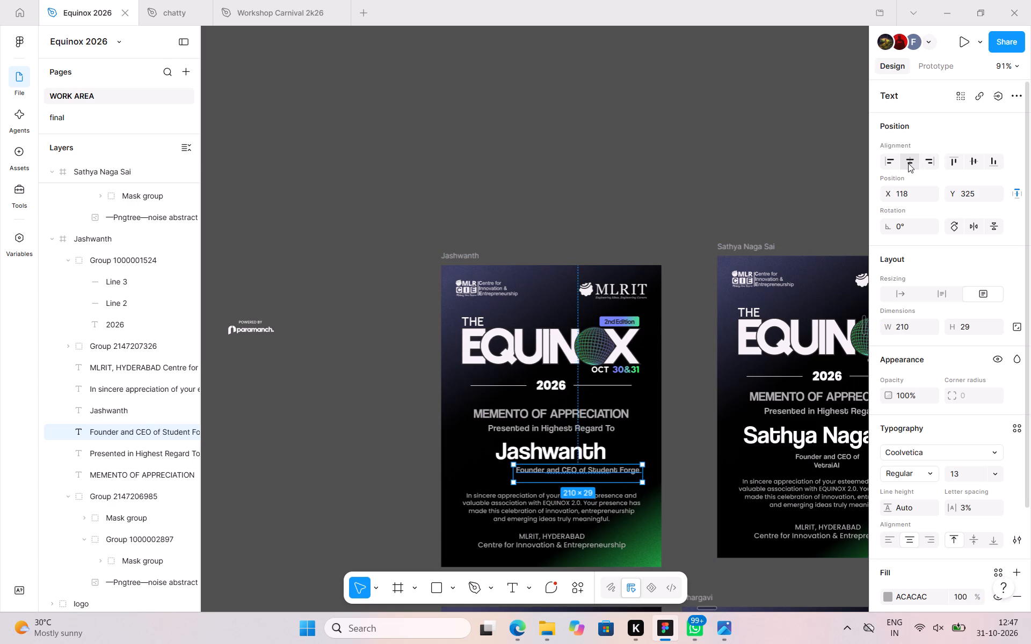
# Nudge the "Founder and CEO of Student Forge" text down to Y 330.
pyautogui.press('Down')
pyautogui.press('Down')
pyautogui.press('Down')
pyautogui.press('Down')
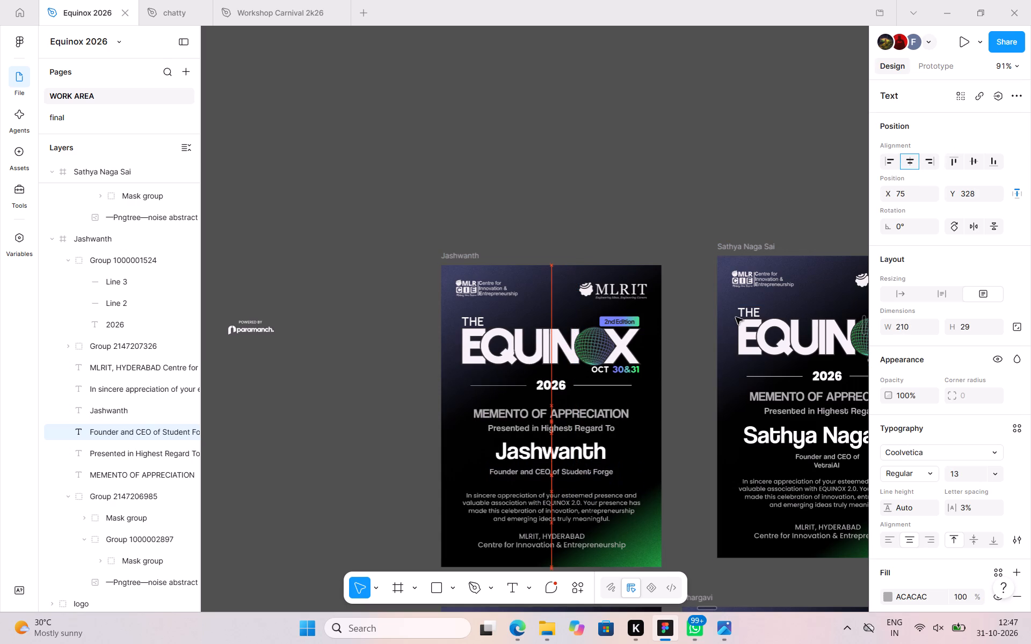
pyautogui.press('Down')
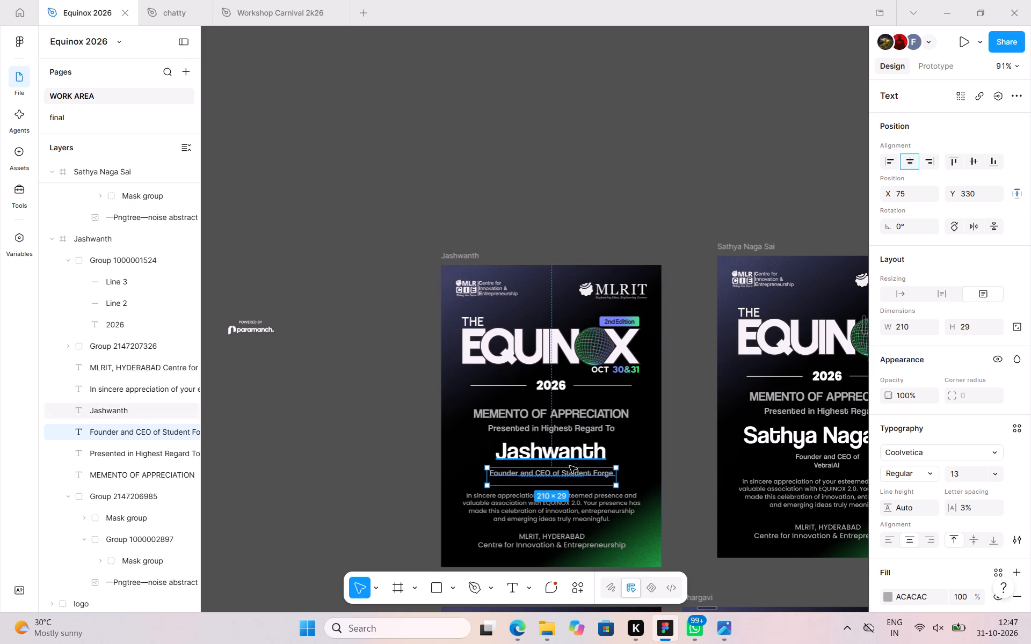
# Nudge the large recipient name in the Jashwanth memento down to Y 285.
pyautogui.click(564, 459)
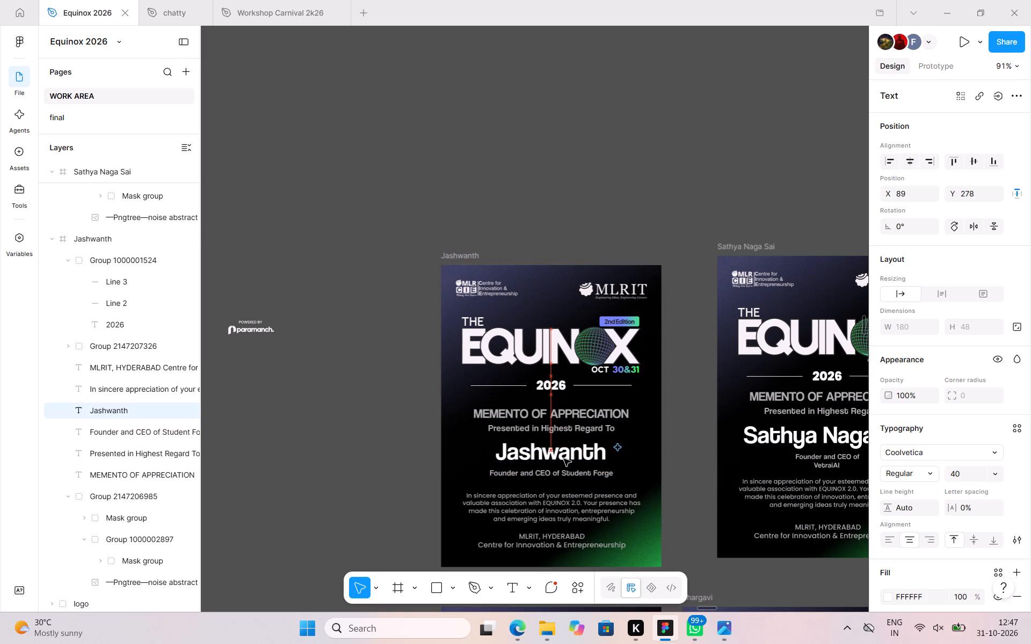
pyautogui.press('Down')
pyautogui.press('Down')
pyautogui.press('Down')
pyautogui.press('Down')
pyautogui.press('Down')
pyautogui.press('Down')
pyautogui.press('Down')
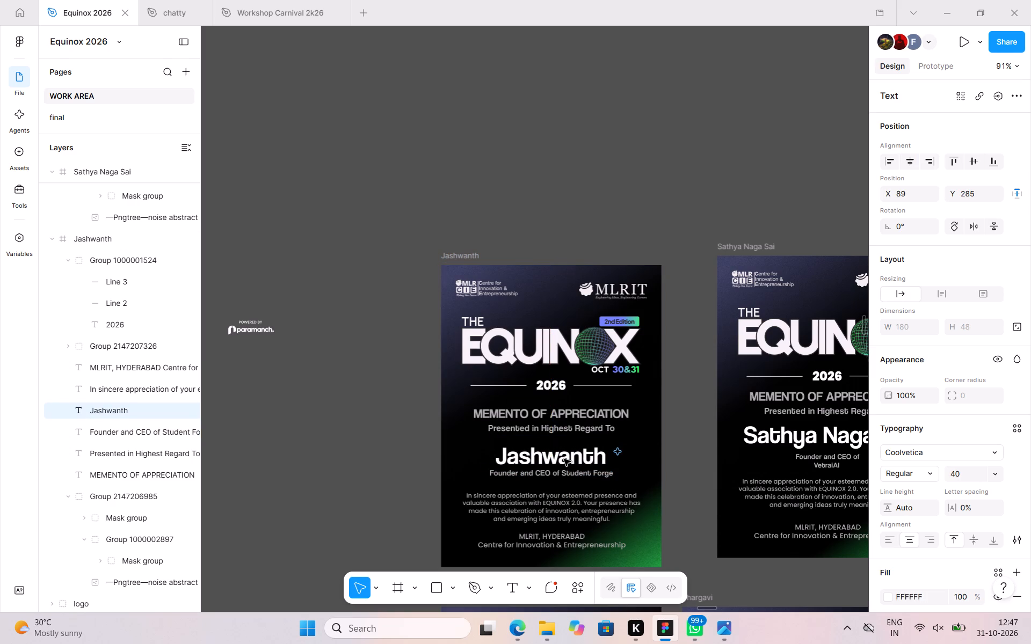
# Nudge the "MEMENTO OF APPRECIATION" and "Presented in Highest Regard To" texts together about 14 px down in the Jashwanth memento.
pyautogui.click(558, 424)
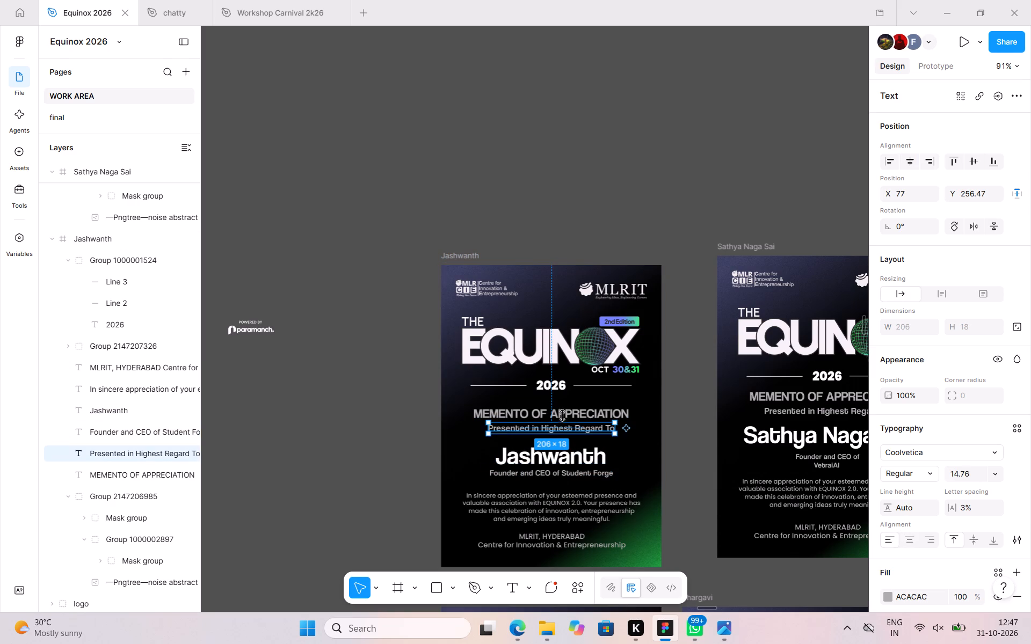
pyautogui.keyDown('shift'); pyautogui.click(563, 414); pyautogui.keyUp('shift')
pyautogui.press('Down')
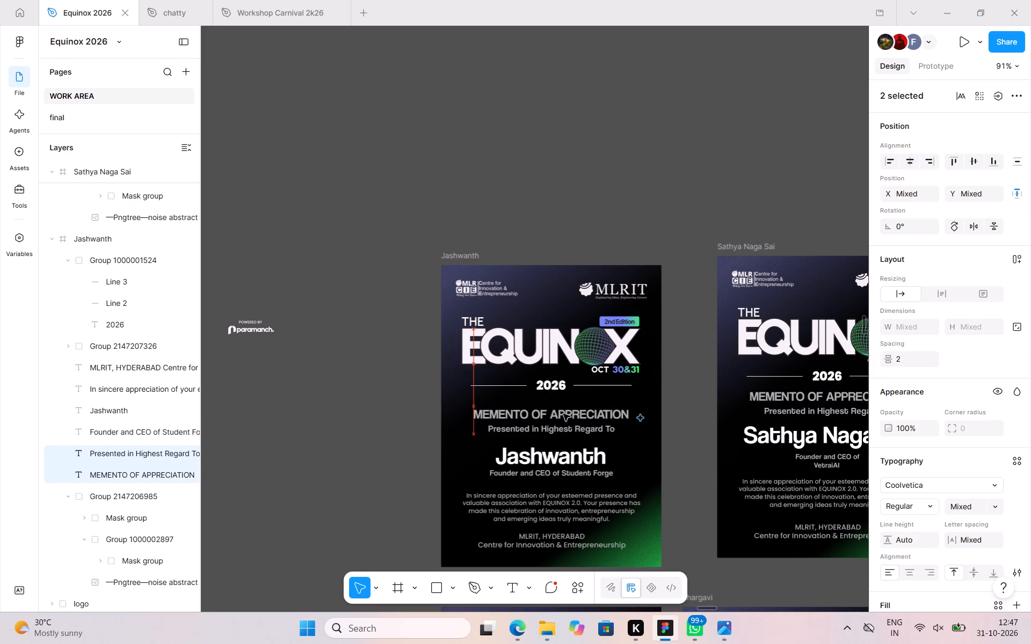
pyautogui.press('Down')
pyautogui.press('Down')
pyautogui.press('Down')
pyautogui.press('Down')
pyautogui.press('Down')
pyautogui.press('Down')
pyautogui.press('Down')
pyautogui.press('Down')
pyautogui.press('Down')
pyautogui.press('Down')
pyautogui.press('Down')
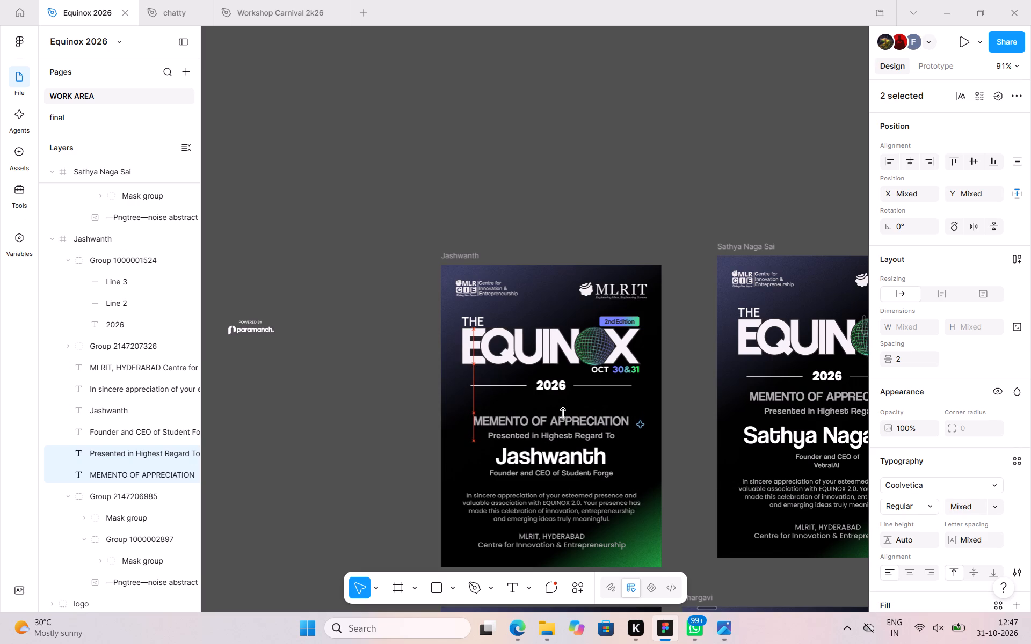
pyautogui.press('Down')
pyautogui.press('Down')
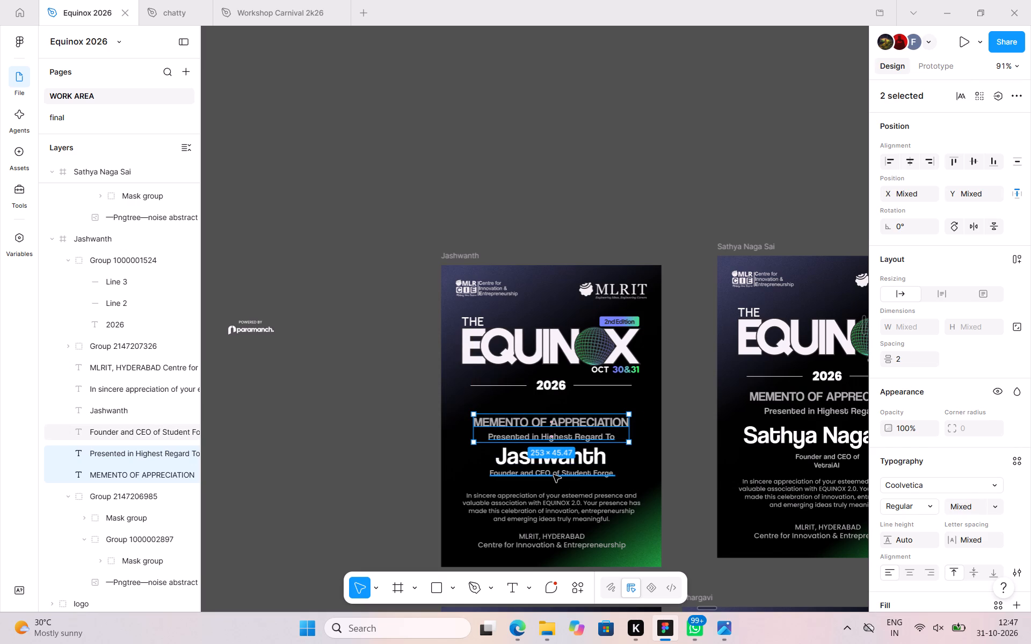
pyautogui.click(554, 475)
pyautogui.press('Down')
pyautogui.press('Down')
pyautogui.press('Down')
pyautogui.press('Down')
pyautogui.press('Down')
pyautogui.press('Down')
pyautogui.press('Down')
pyautogui.press('Down')
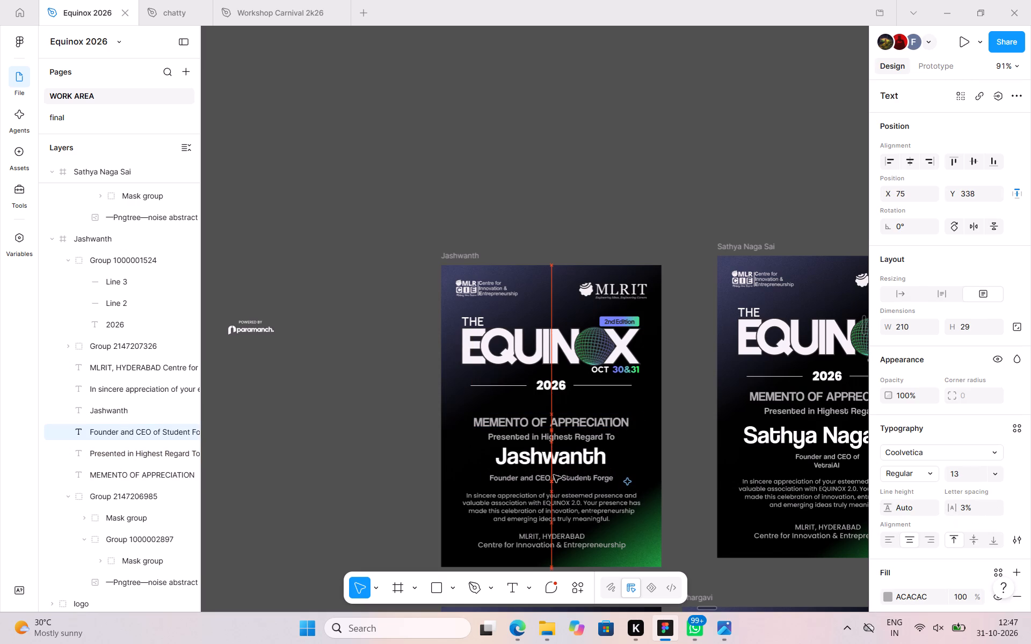
# Nudge the large recipient name in the Jashwanth memento down to Y 292.
pyautogui.click(563, 451)
pyautogui.press('Down')
pyautogui.press('Down')
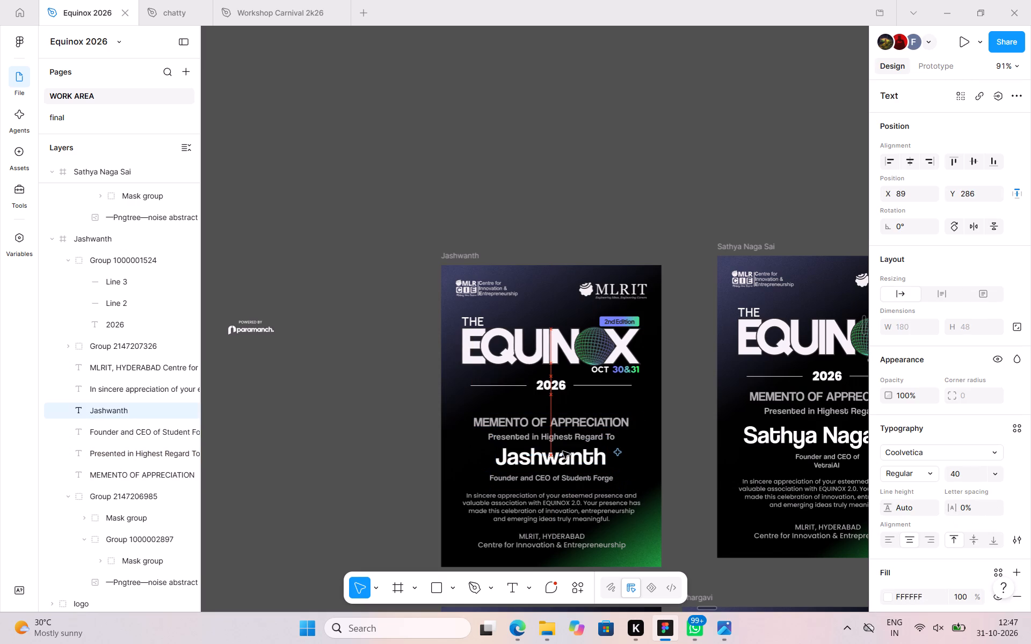
pyautogui.press('Down')
pyautogui.press('Down')
pyautogui.press('Down')
pyautogui.press('Down')
pyautogui.press('Down')
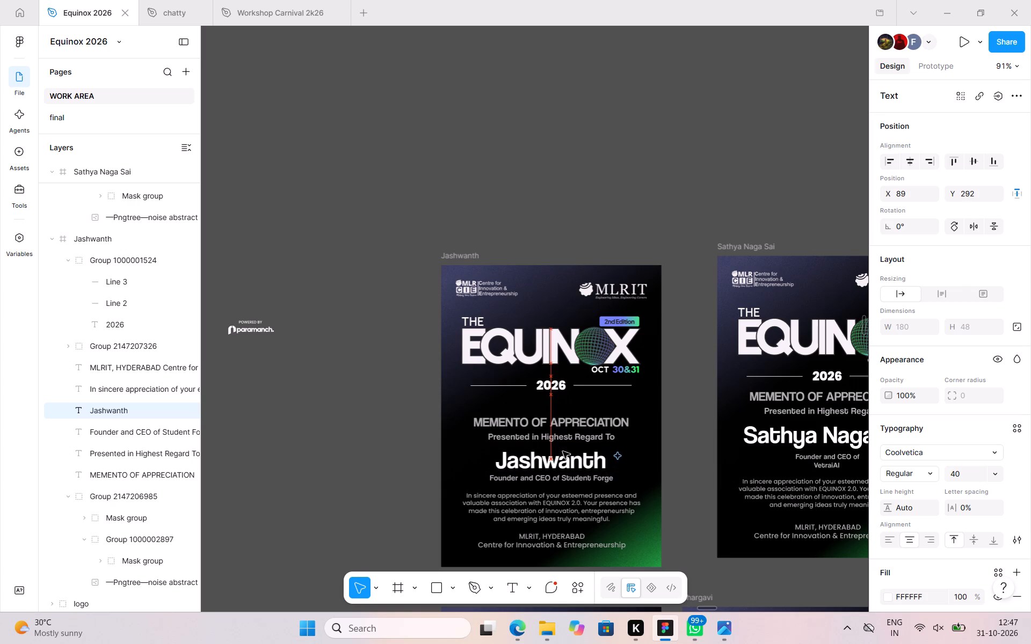
# Nudge the group with the 2026 text and its side lines down to Y 200 in the Jashwanth memento.
pyautogui.click(568, 382)
pyautogui.press('Down')
pyautogui.press('Down')
pyautogui.press('Down')
pyautogui.press('Down')
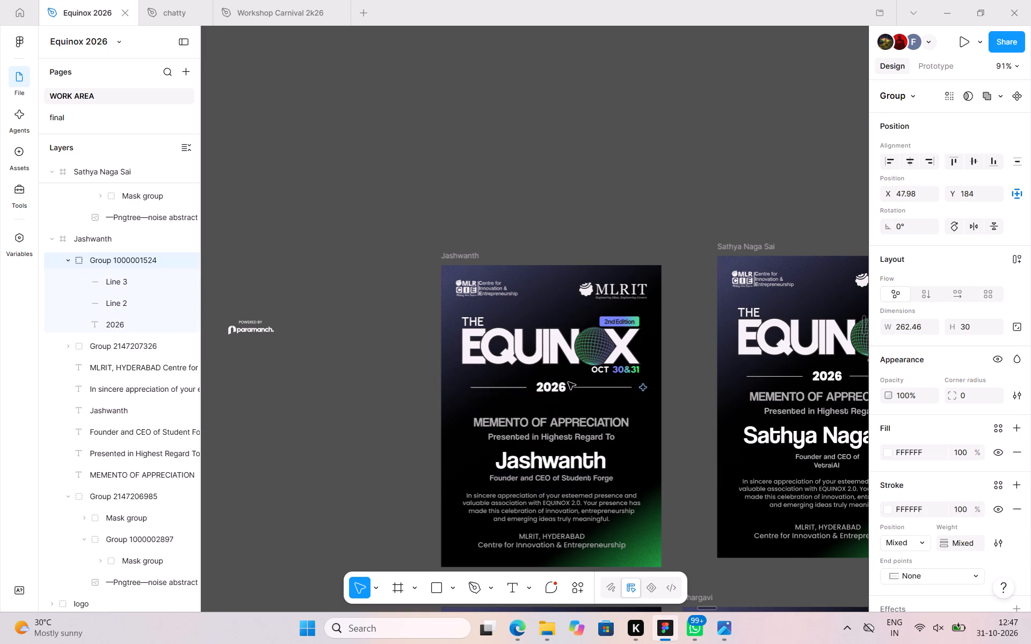
pyautogui.press('Down')
pyautogui.press('Down')
pyautogui.press('Down')
pyautogui.press('Down')
pyautogui.press('Down')
pyautogui.press('Down')
pyautogui.press('Down')
pyautogui.press('Down')
pyautogui.press('Down')
pyautogui.press('Down')
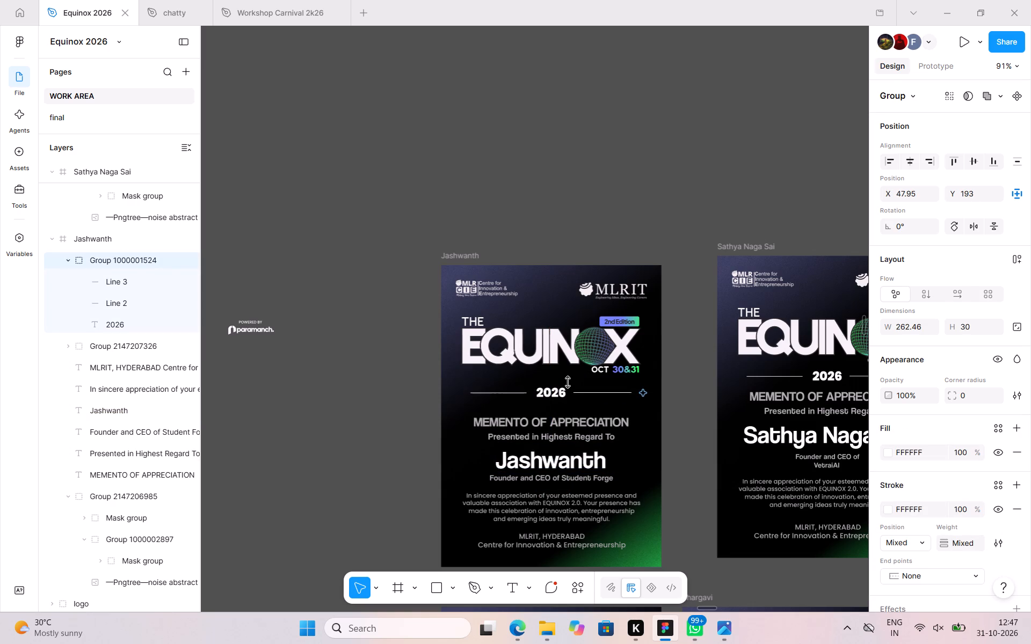
pyautogui.press('Down')
pyautogui.press('Down')
pyautogui.press('Down')
pyautogui.press('Down')
pyautogui.press('Down')
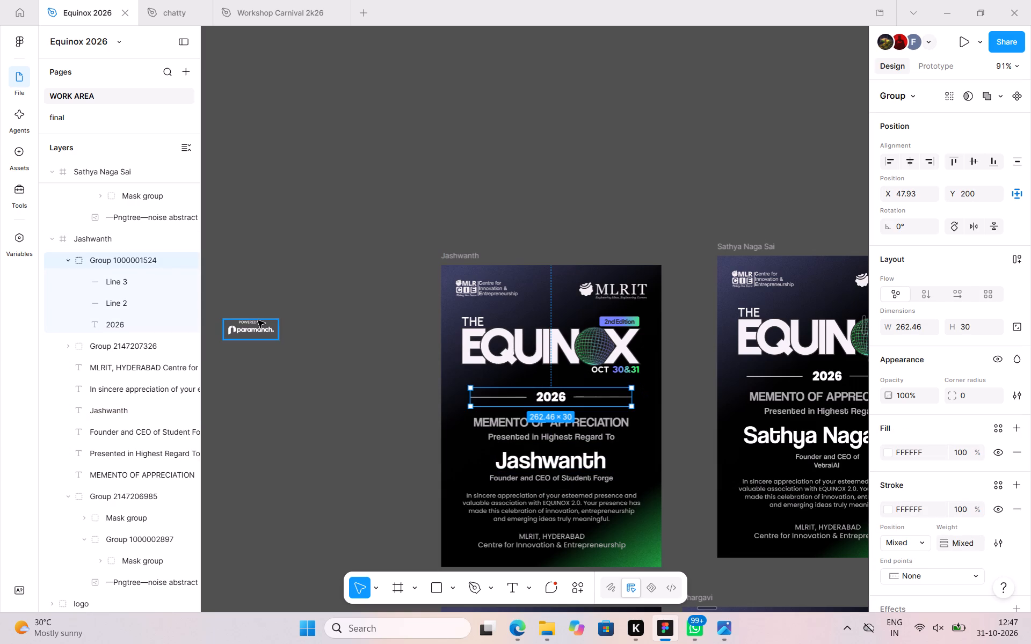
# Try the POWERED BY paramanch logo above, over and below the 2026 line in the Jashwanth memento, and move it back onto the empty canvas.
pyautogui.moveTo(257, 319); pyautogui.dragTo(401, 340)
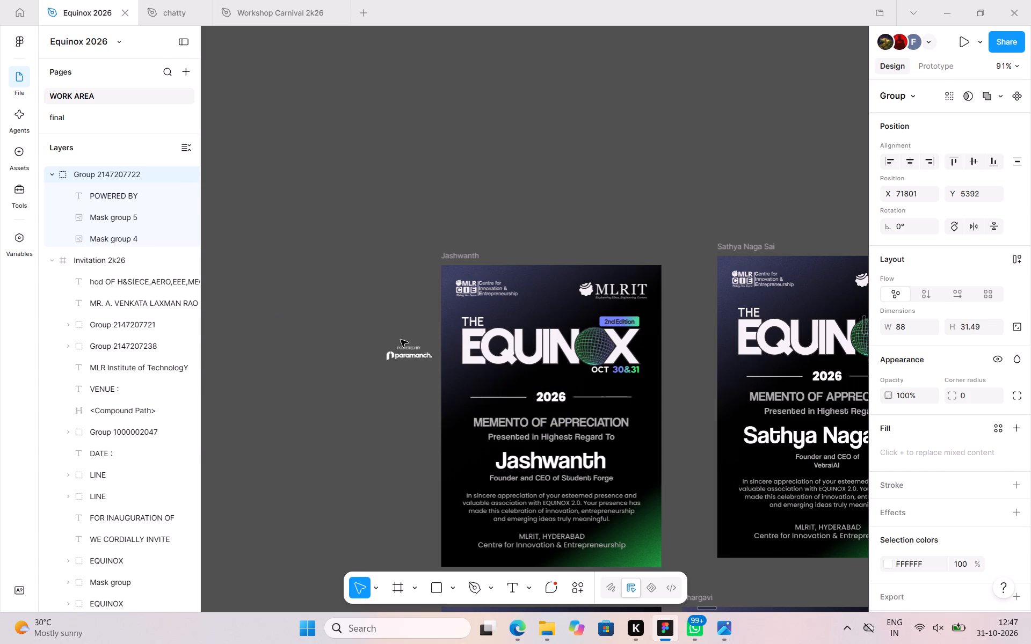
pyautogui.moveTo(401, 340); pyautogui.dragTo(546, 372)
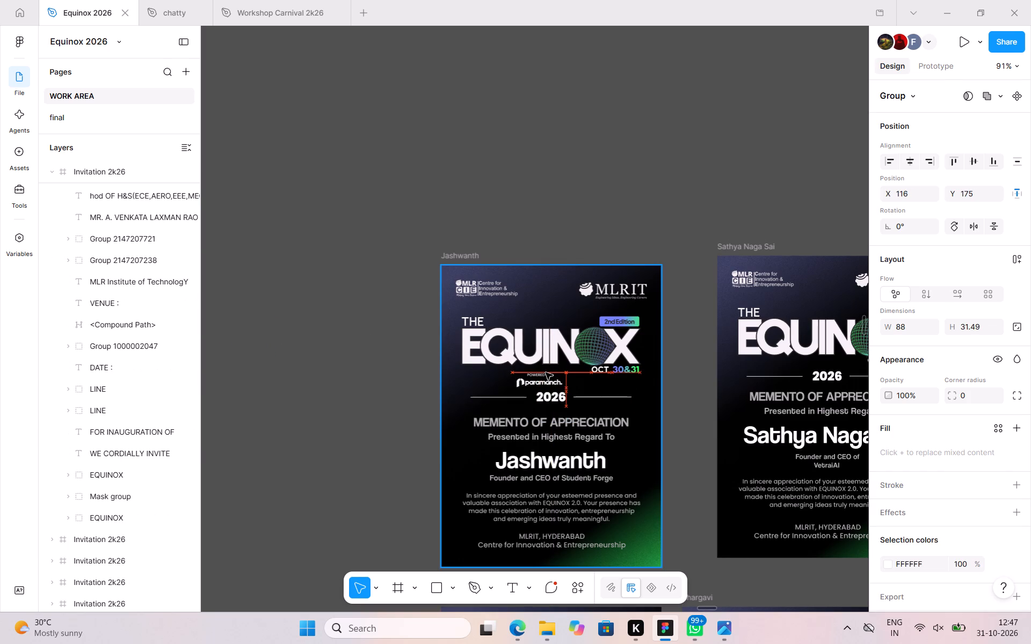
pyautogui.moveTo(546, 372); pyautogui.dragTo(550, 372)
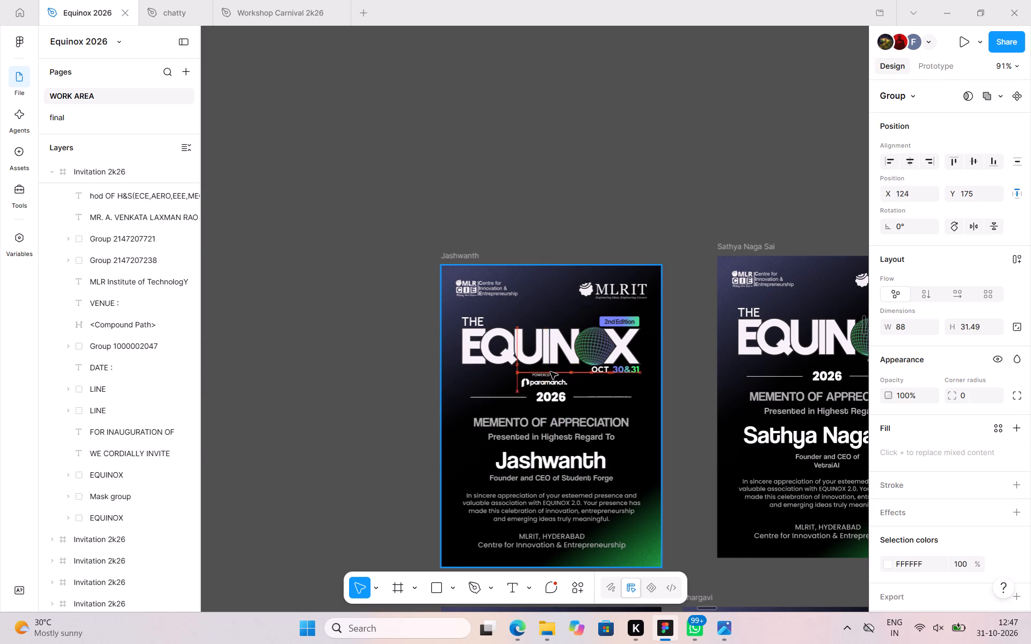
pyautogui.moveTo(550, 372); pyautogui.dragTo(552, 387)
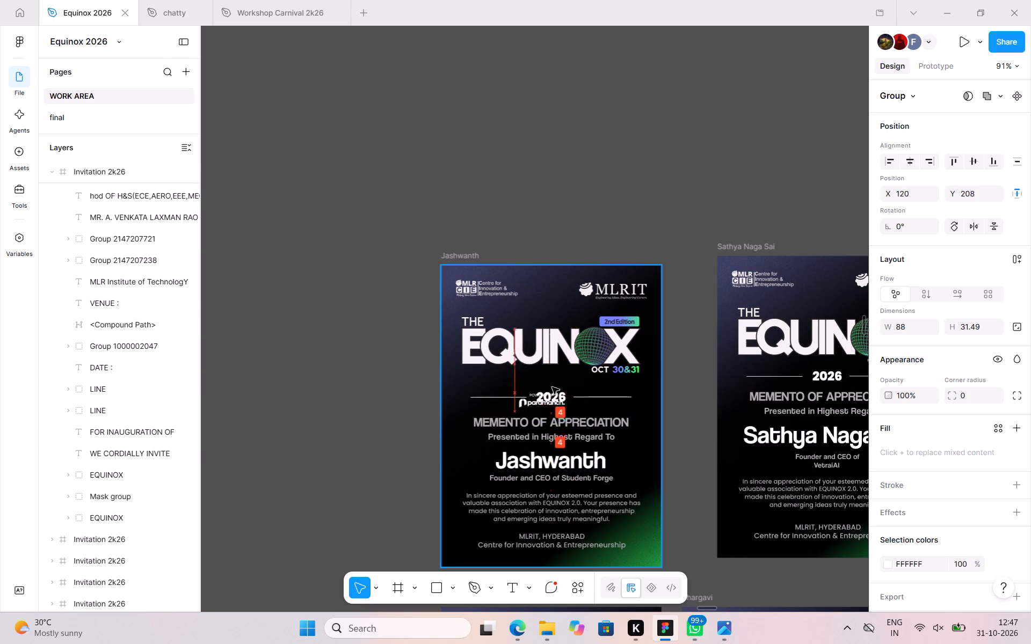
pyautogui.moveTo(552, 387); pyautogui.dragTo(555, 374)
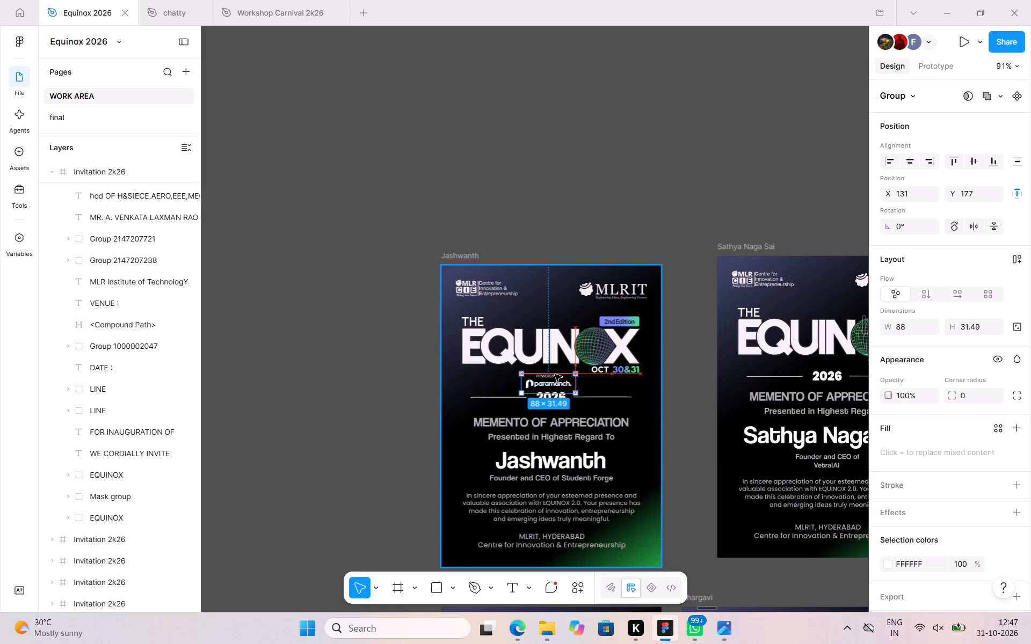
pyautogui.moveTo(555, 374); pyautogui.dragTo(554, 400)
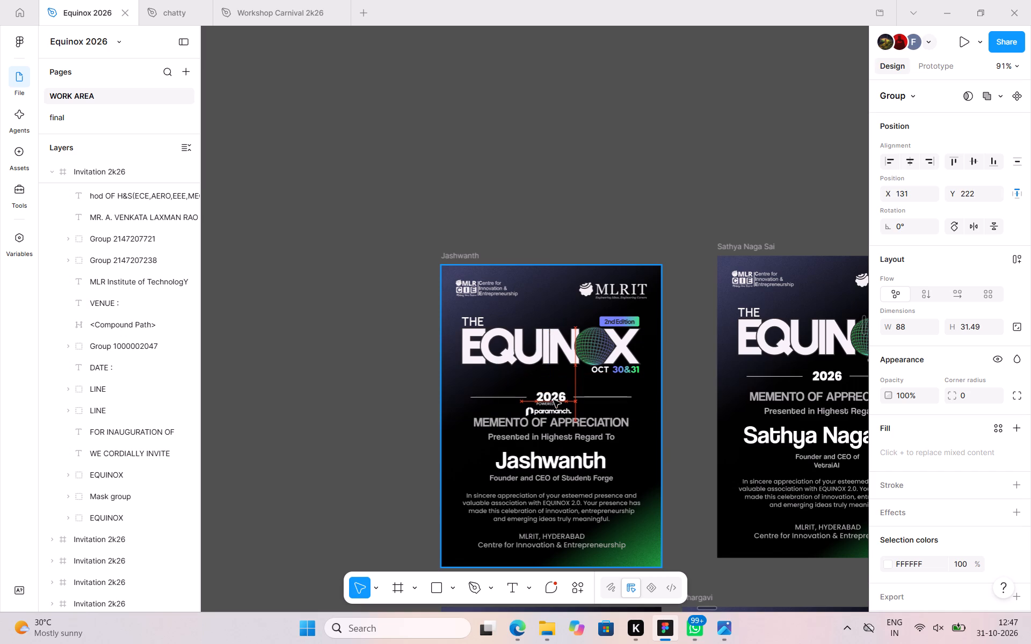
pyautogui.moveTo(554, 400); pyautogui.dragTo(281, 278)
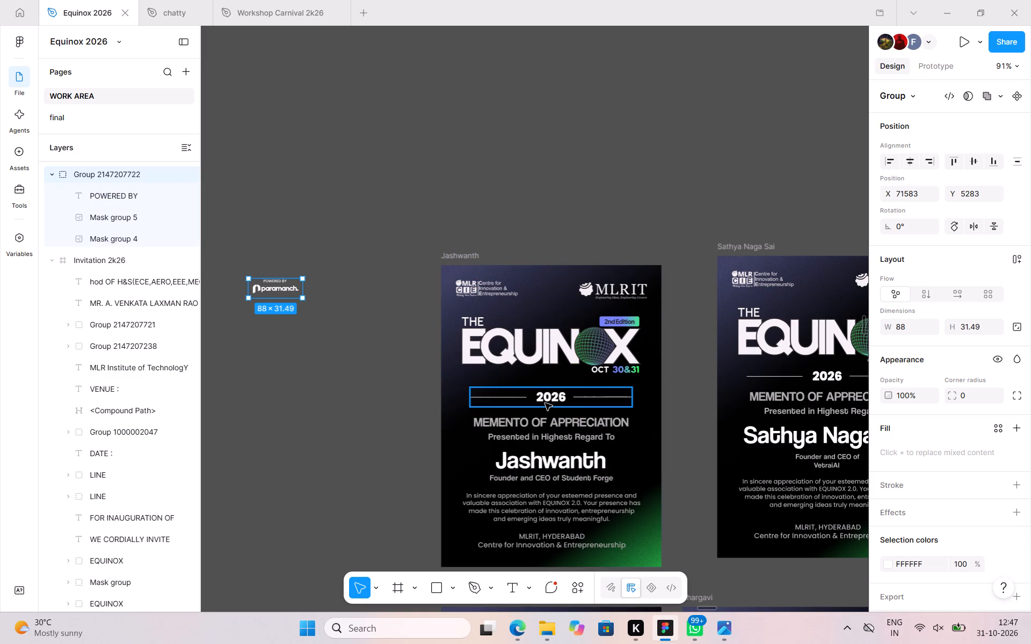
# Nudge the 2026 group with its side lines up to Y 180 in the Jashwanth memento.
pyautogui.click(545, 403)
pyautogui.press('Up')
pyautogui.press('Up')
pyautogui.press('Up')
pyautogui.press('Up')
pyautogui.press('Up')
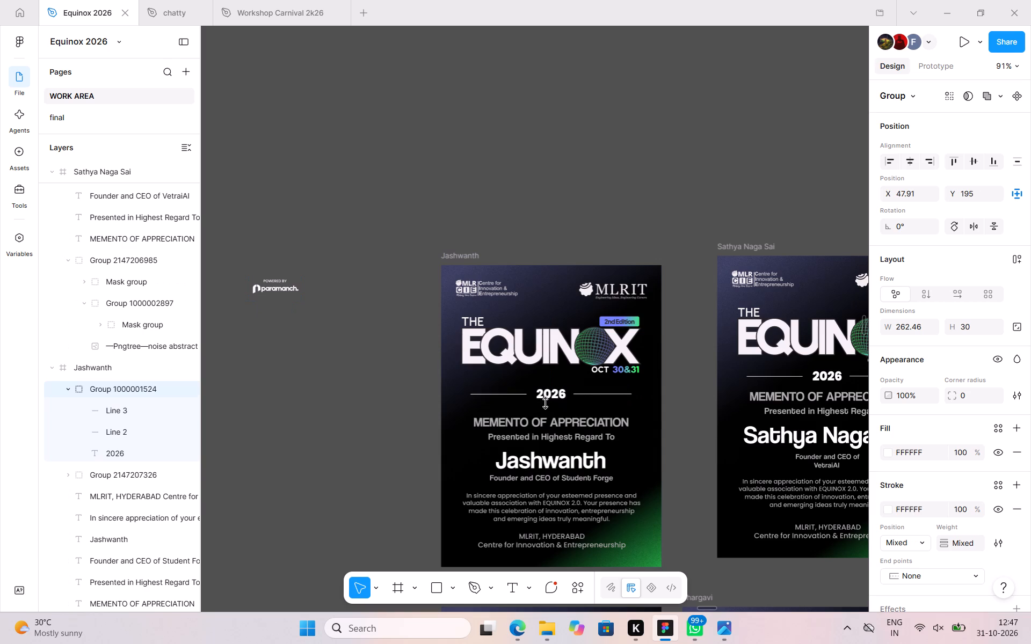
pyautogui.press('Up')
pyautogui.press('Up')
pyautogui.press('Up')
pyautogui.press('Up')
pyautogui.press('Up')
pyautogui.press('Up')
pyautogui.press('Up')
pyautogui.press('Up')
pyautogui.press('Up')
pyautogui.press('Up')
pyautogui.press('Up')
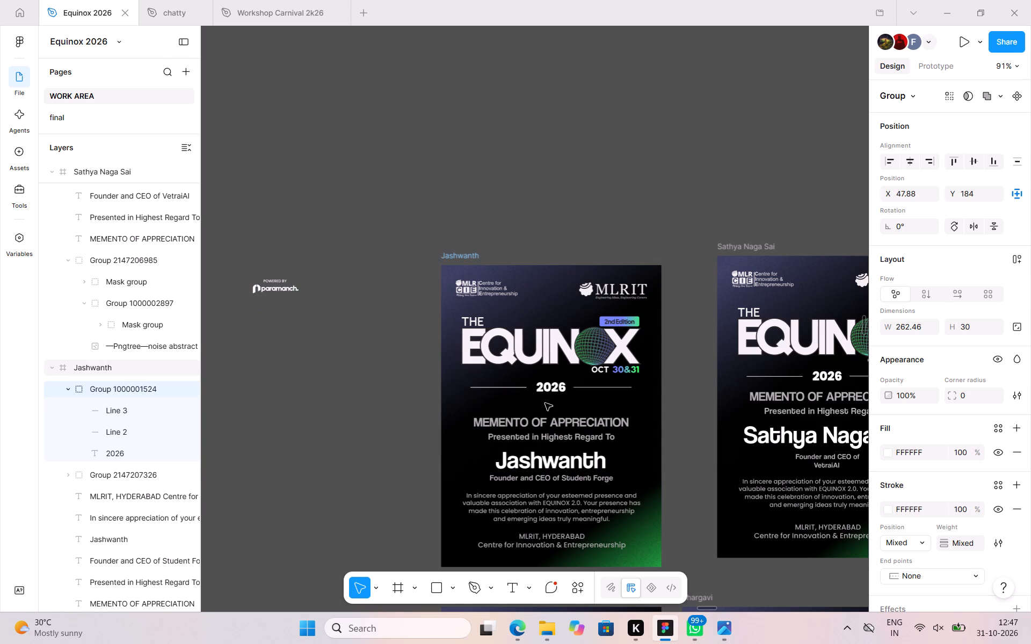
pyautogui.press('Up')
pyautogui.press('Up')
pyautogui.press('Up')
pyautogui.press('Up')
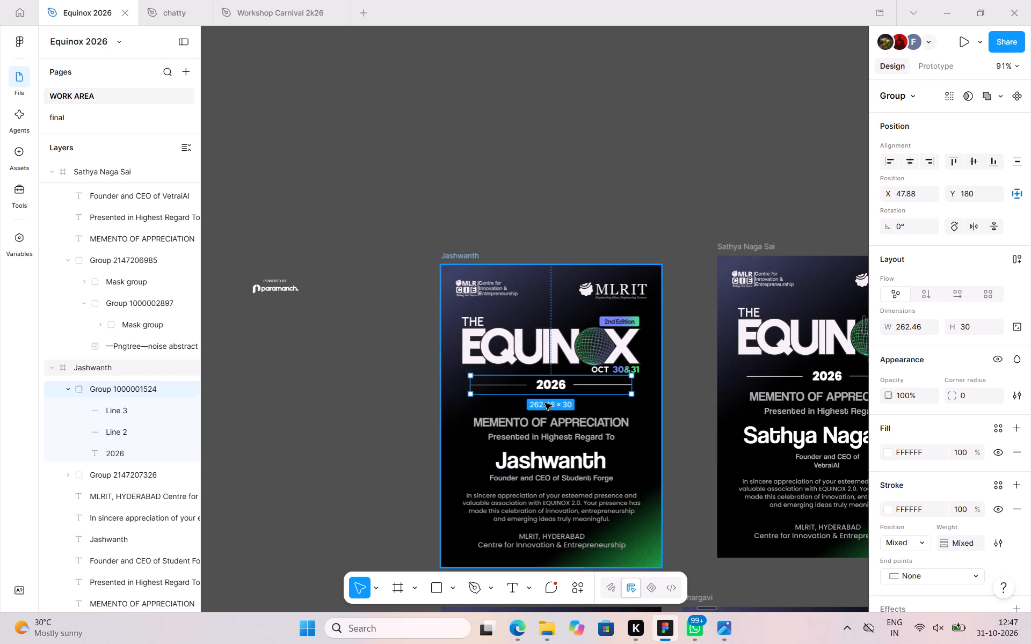
# Nudge the 2026 group with its side lines down to Y 202 in the Jashwanth memento.
pyautogui.press('Down')
pyautogui.press('Down')
pyautogui.press('Down')
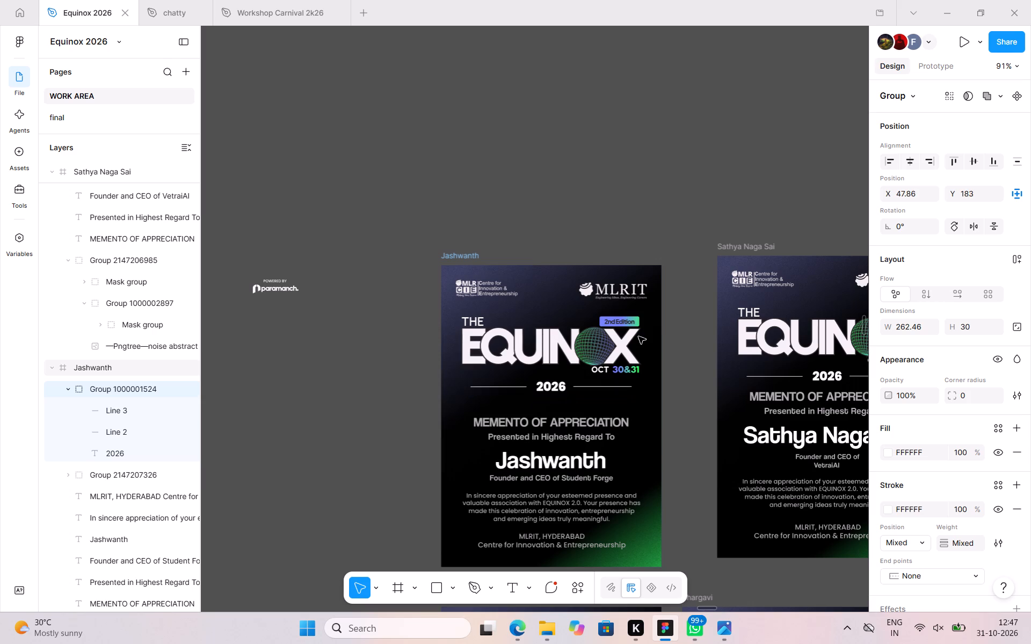
pyautogui.press('Down')
pyautogui.press('Down')
pyautogui.press('Down')
pyautogui.press('Down')
pyautogui.press('Down')
pyautogui.press('Down')
pyautogui.press('Down')
pyautogui.press('Down')
pyautogui.press('Down')
pyautogui.press('Down')
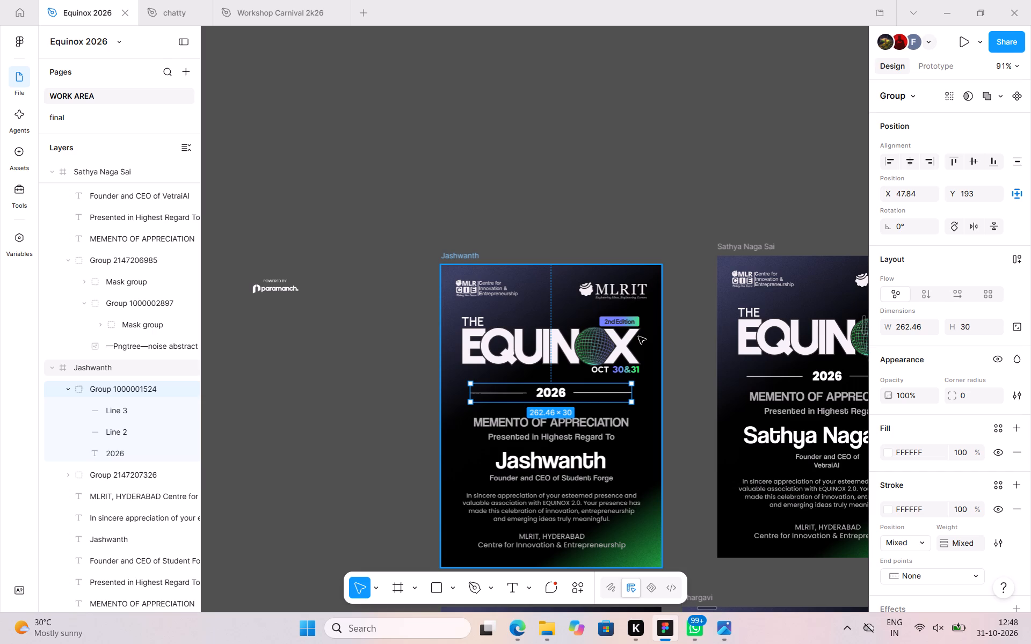
pyautogui.press('Down')
pyautogui.press('Down')
pyautogui.press('Down')
pyautogui.press('Down')
pyautogui.press('Down')
pyautogui.press('Down')
pyautogui.press('Down')
pyautogui.press('Down')
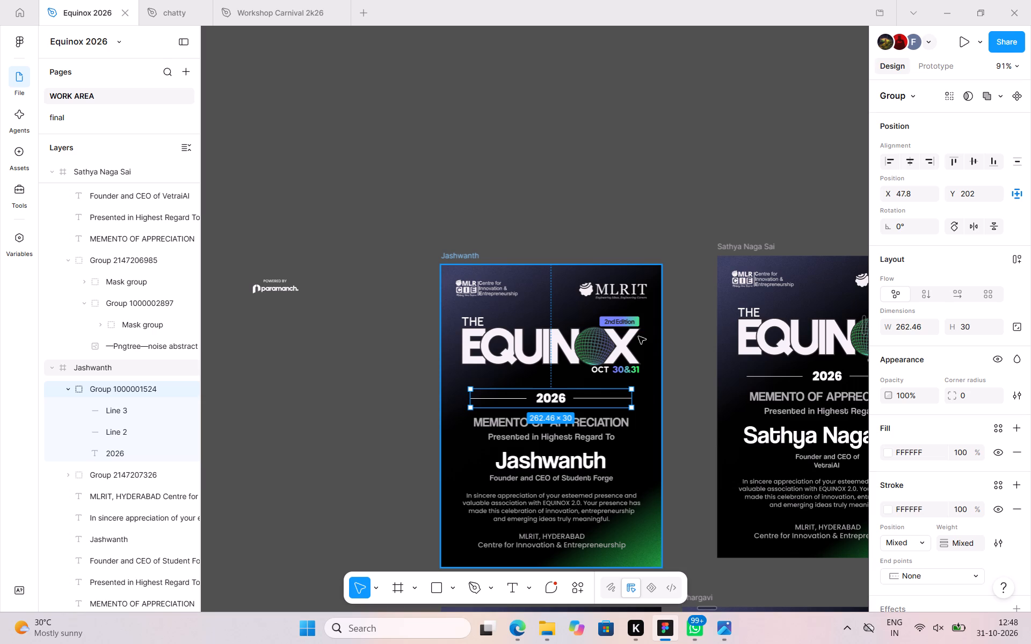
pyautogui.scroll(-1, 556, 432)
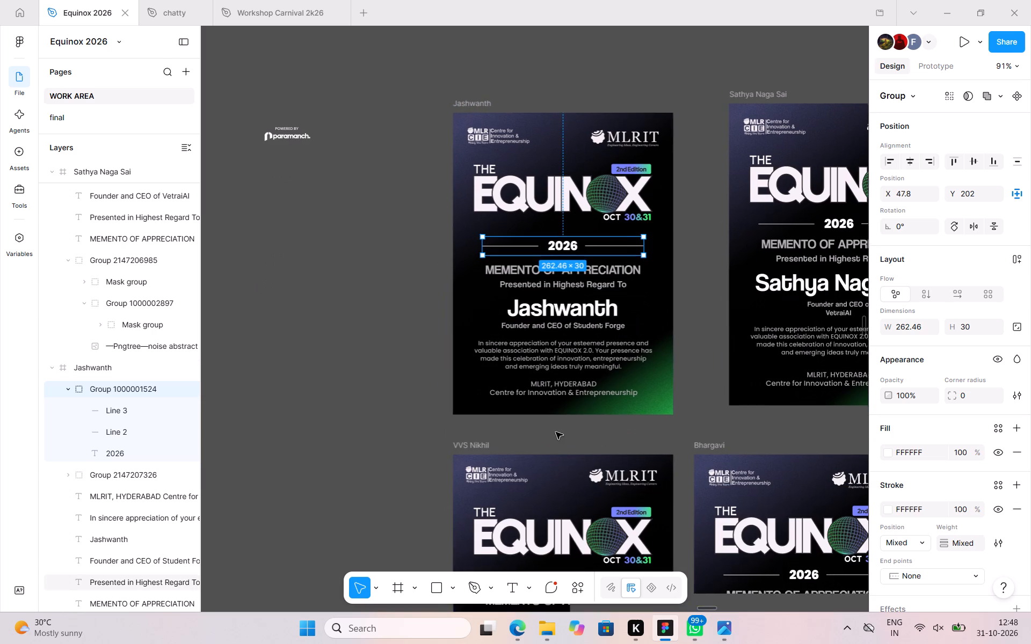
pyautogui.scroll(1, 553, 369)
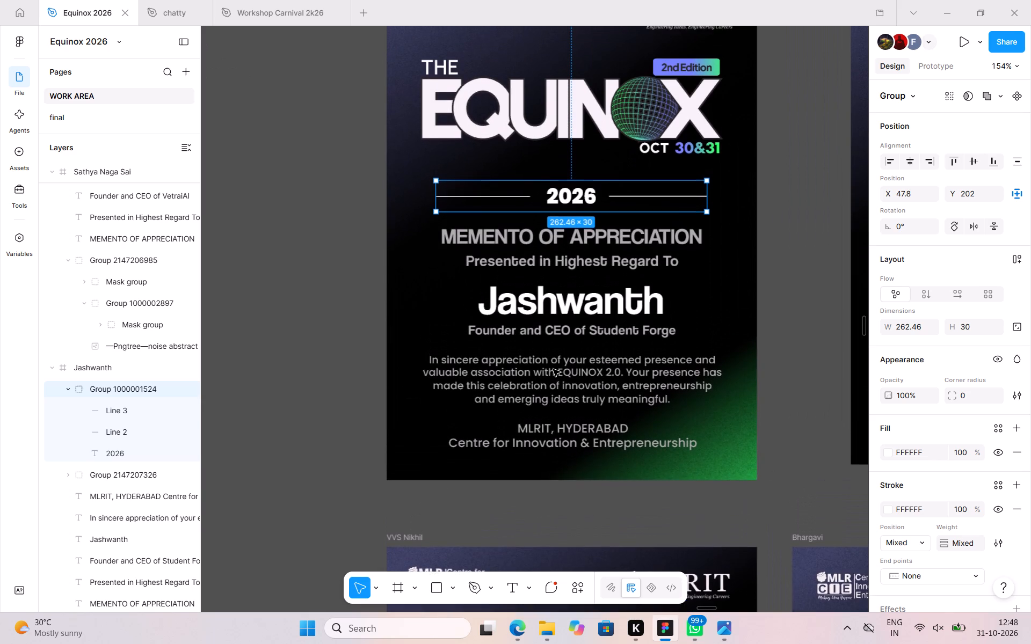
# Examine the text and logo layout of the other Equinox mementos in the rows around the Jashwanth memento.
pyautogui.scroll(2, 553, 369)
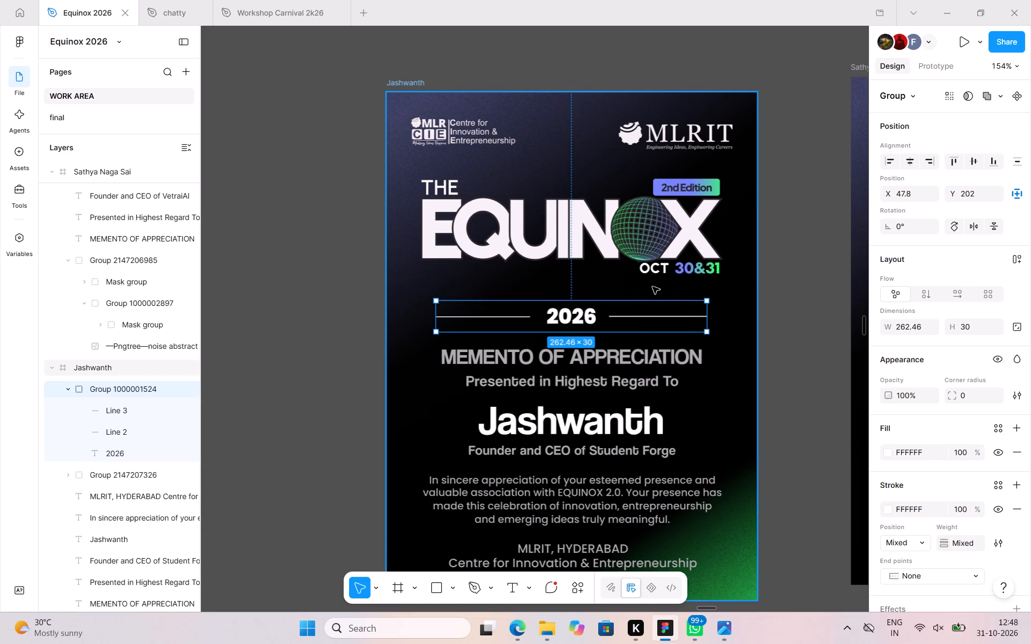
pyautogui.scroll(-4, 553, 321)
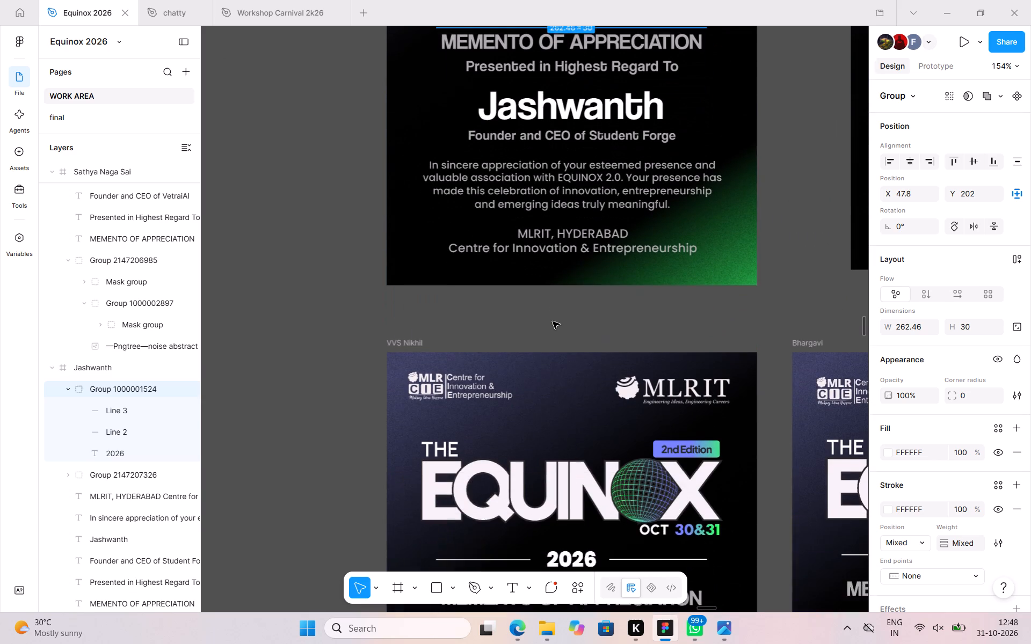
pyautogui.scroll(-2, 553, 321)
pyautogui.hscroll(-1, 553, 321)
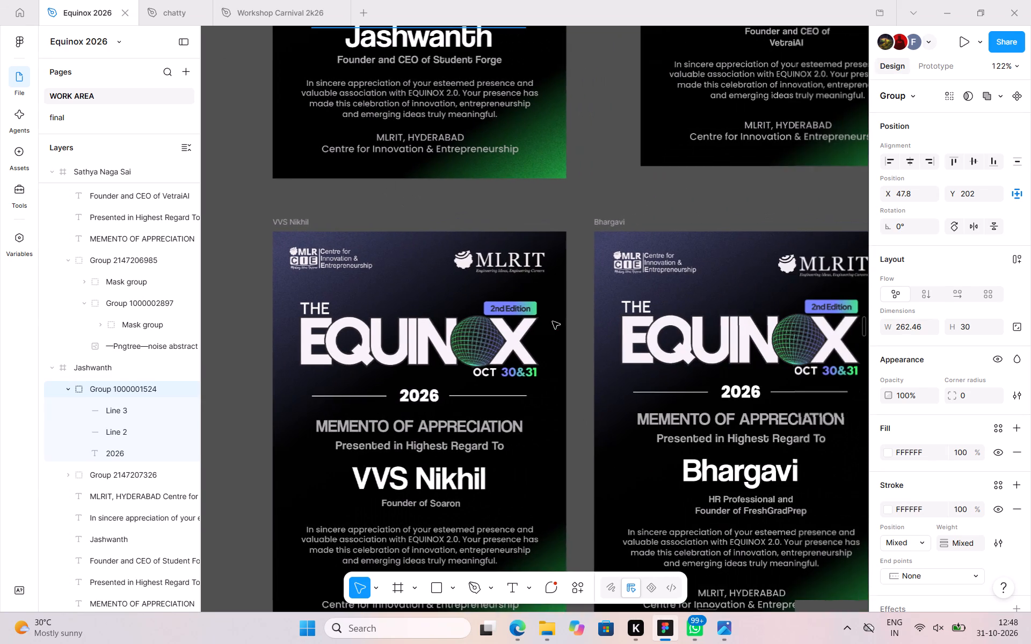
pyautogui.hscroll(-1, 553, 321)
pyautogui.scroll(-1, 553, 321)
pyautogui.hscroll(-1, 553, 321)
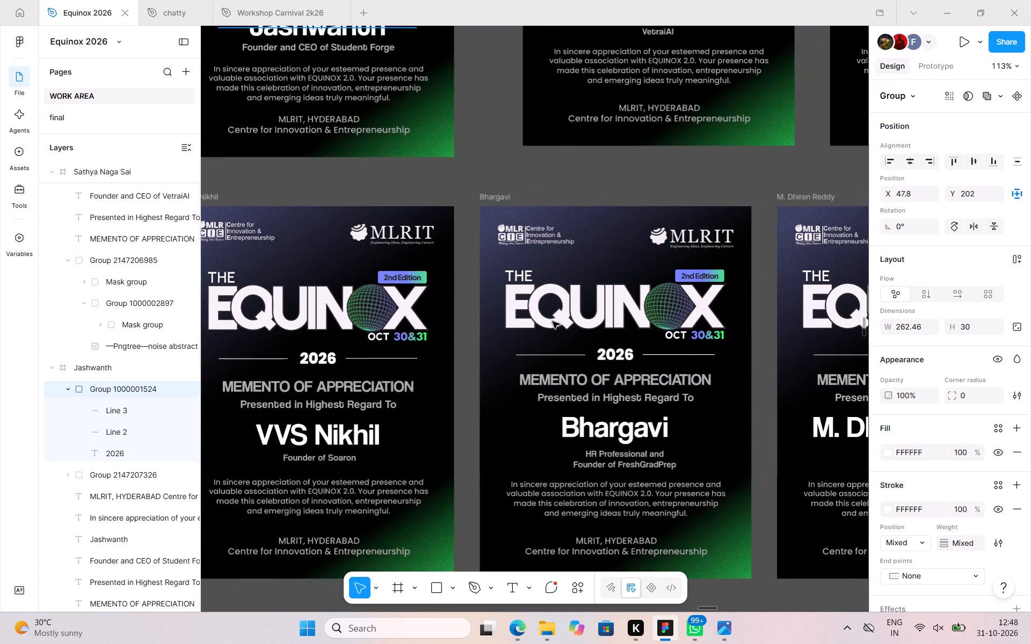
pyautogui.hscroll(-1, 553, 321)
pyautogui.scroll(-2, 553, 321)
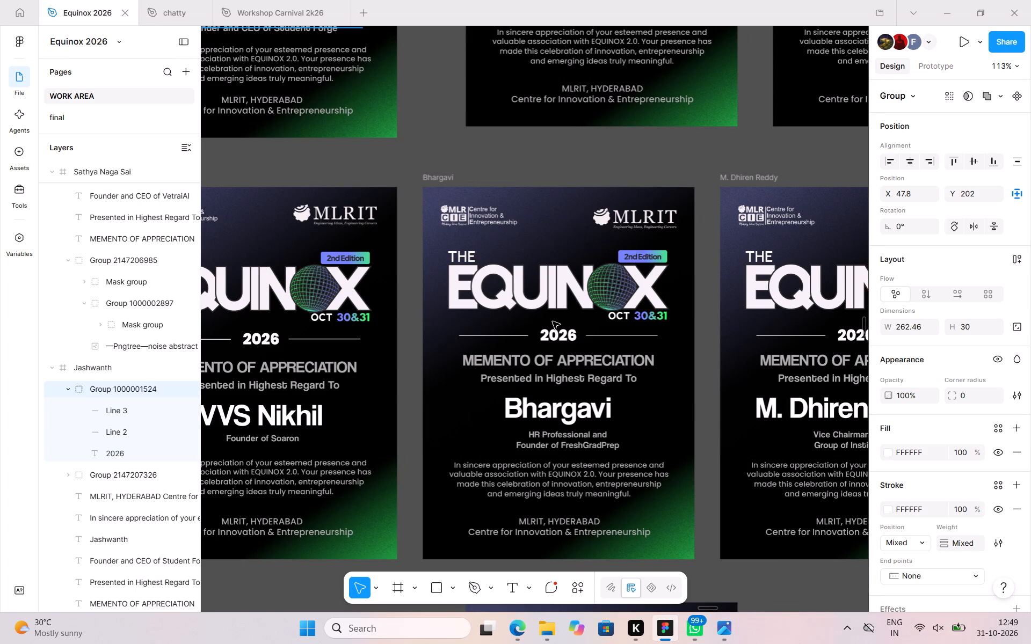
pyautogui.scroll(2, 553, 321)
pyautogui.hscroll(2, 553, 321)
pyautogui.scroll(3, 553, 321)
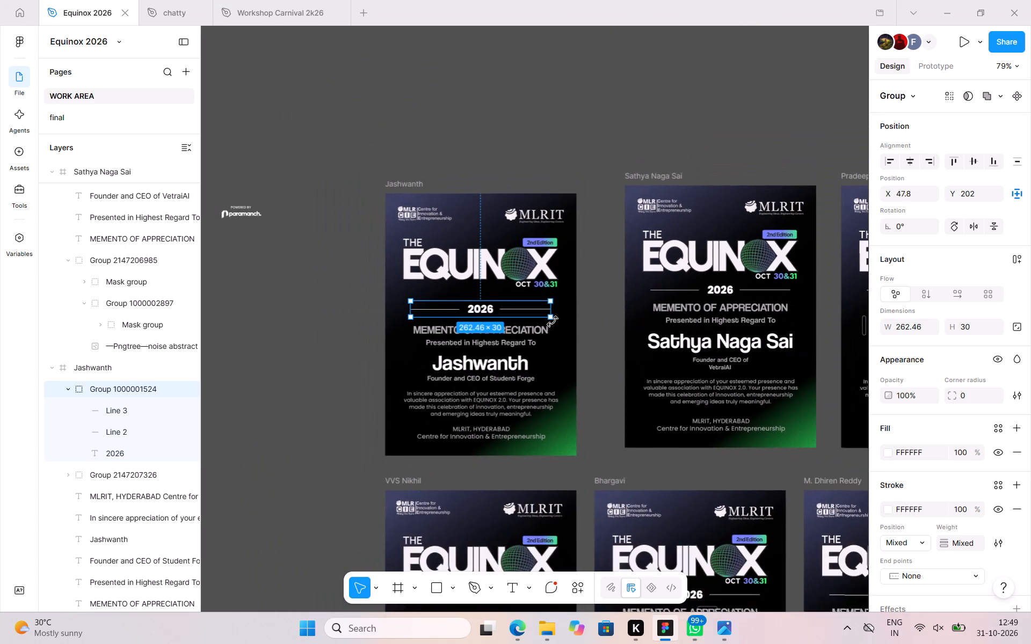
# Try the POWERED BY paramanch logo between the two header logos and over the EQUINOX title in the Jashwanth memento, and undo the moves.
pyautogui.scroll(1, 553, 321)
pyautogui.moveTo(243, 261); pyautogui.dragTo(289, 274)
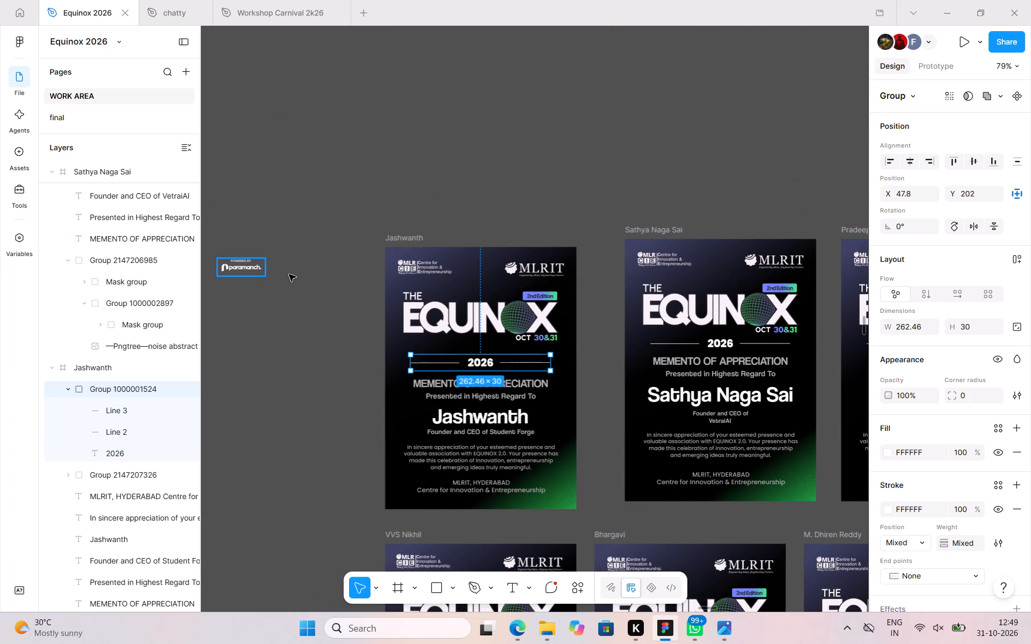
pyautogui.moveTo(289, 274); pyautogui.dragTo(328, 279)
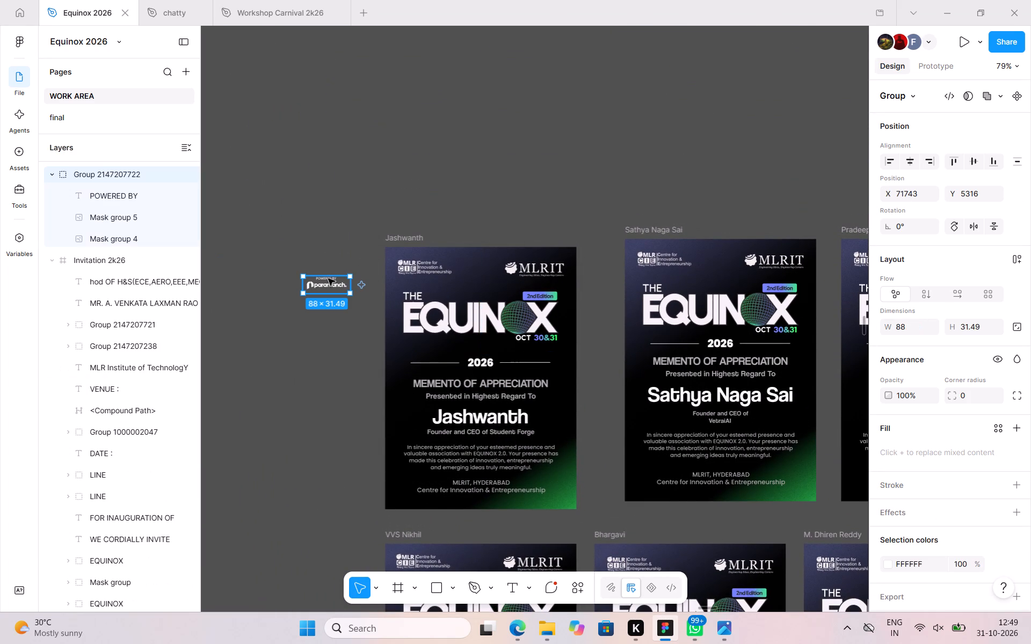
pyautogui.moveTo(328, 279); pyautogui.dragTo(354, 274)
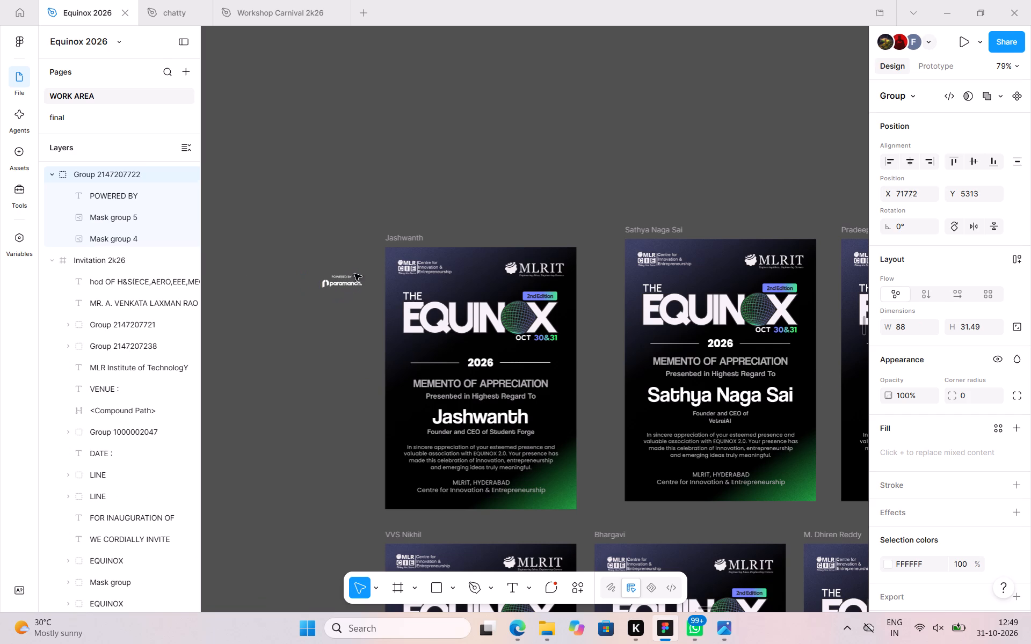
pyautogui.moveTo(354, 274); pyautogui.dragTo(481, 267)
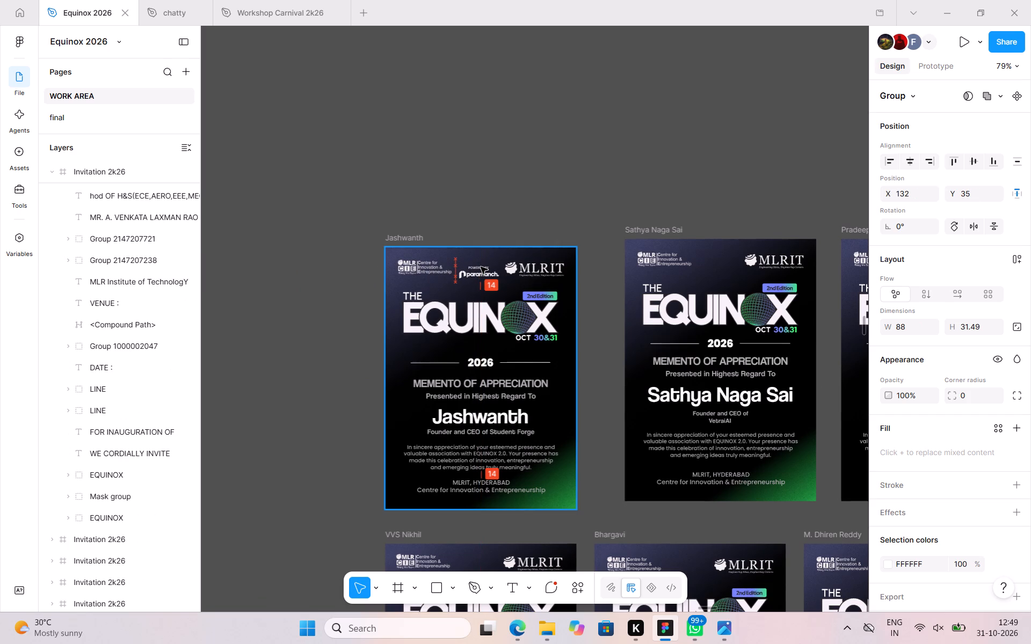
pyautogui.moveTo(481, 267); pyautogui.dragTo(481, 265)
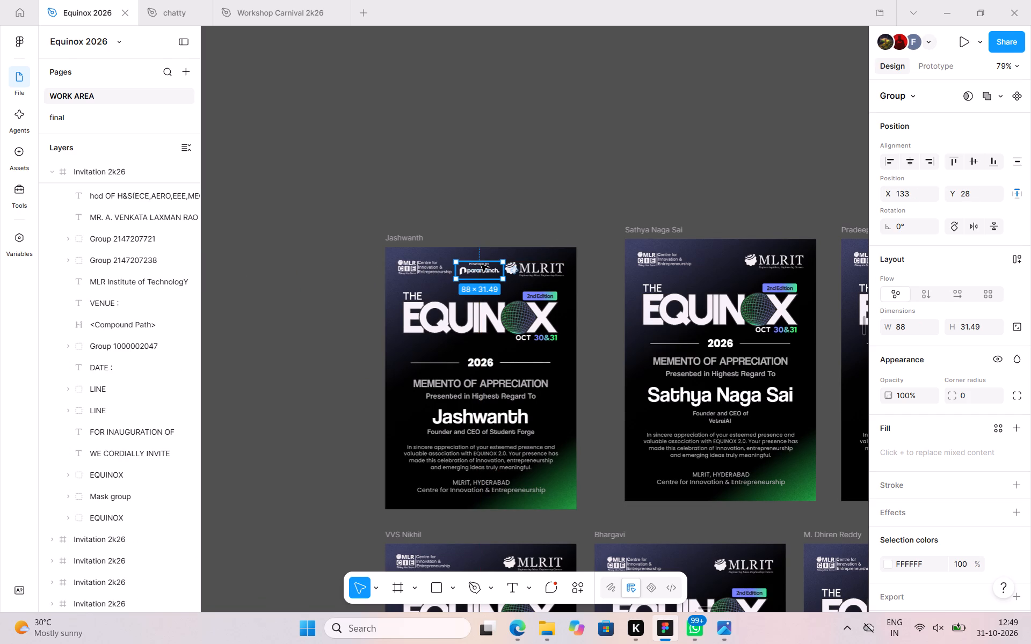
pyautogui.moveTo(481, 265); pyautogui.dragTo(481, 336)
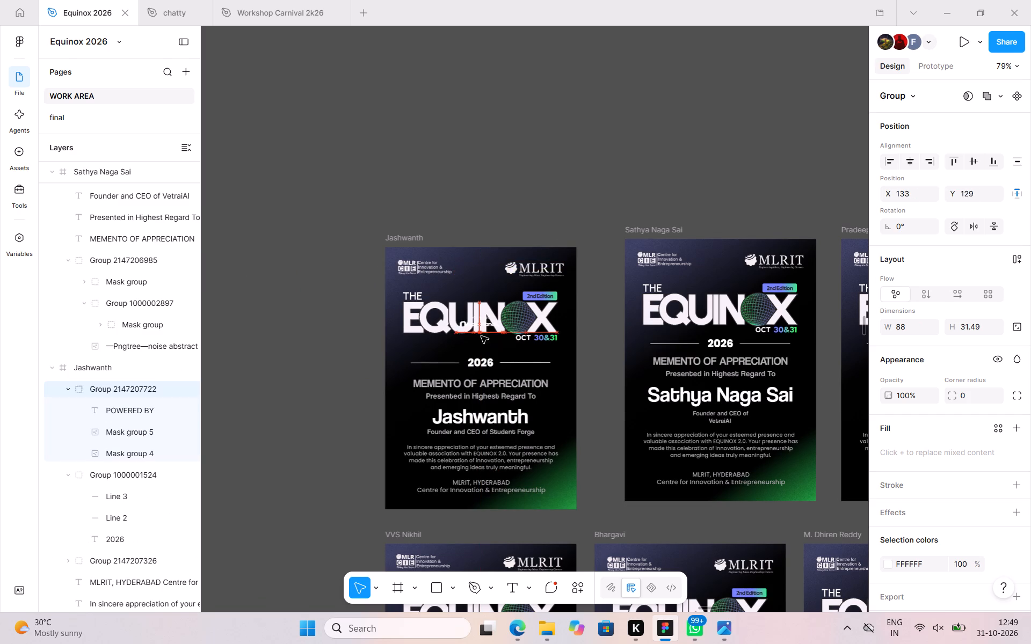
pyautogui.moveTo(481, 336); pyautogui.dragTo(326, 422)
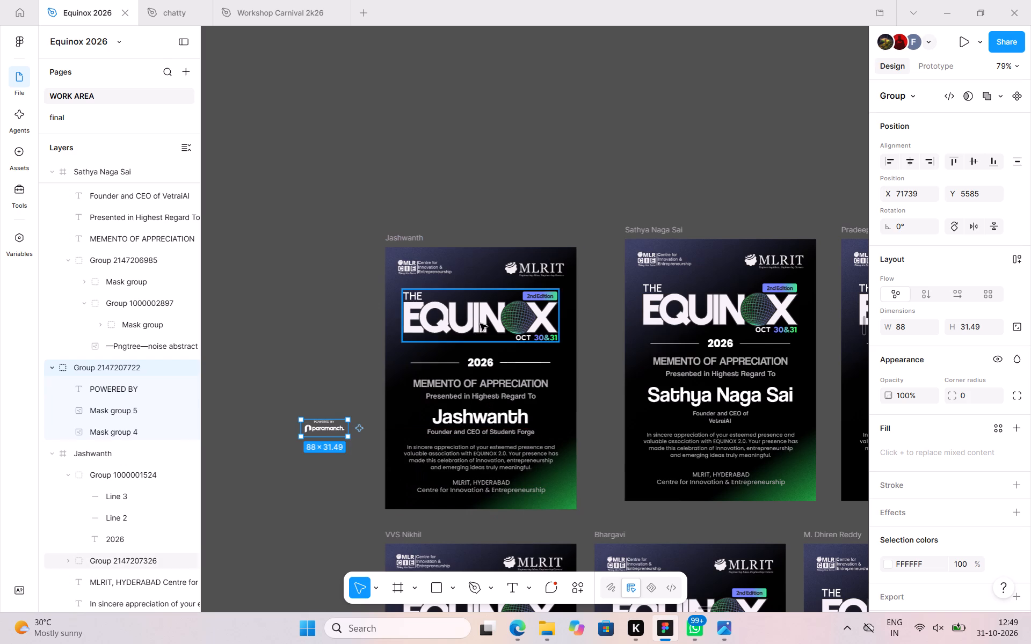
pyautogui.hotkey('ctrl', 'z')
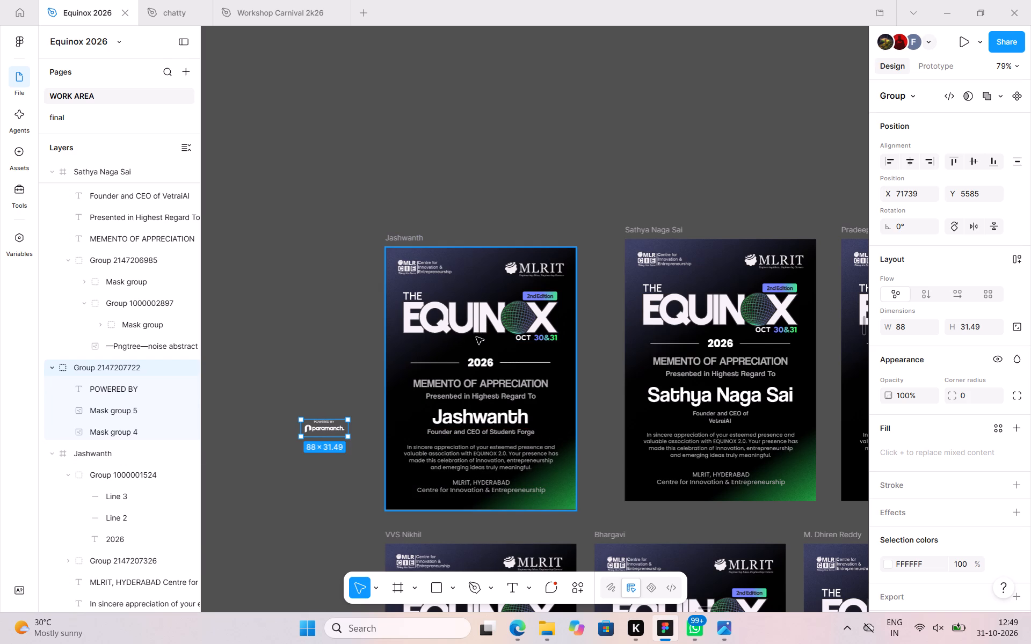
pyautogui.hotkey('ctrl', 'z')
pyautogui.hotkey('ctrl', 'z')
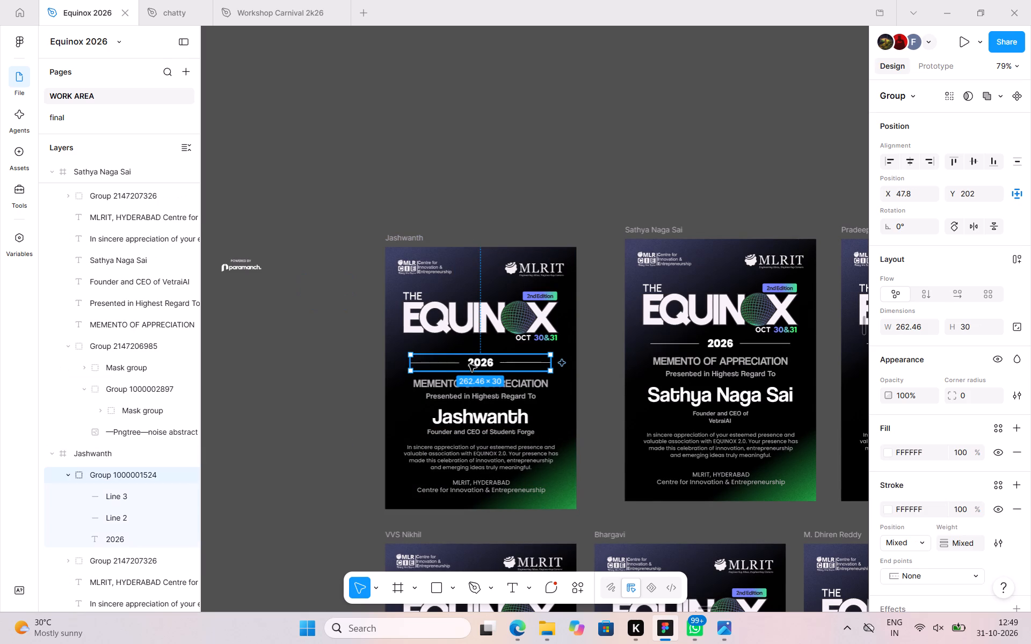
# Nudge the 2026 group with its side lines up to Y 182 in the Jashwanth memento.
pyautogui.press('Up')
pyautogui.press('Up')
pyautogui.press('Up')
pyautogui.press('Up')
pyautogui.press('Up')
pyautogui.press('Up')
pyautogui.press('Up')
pyautogui.press('Up')
pyautogui.press('Up')
pyautogui.press('Up')
pyautogui.press('Up')
pyautogui.press('Up')
pyautogui.press('Up')
pyautogui.press('Up')
pyautogui.press('Up')
pyautogui.press('Up')
pyautogui.press('Up')
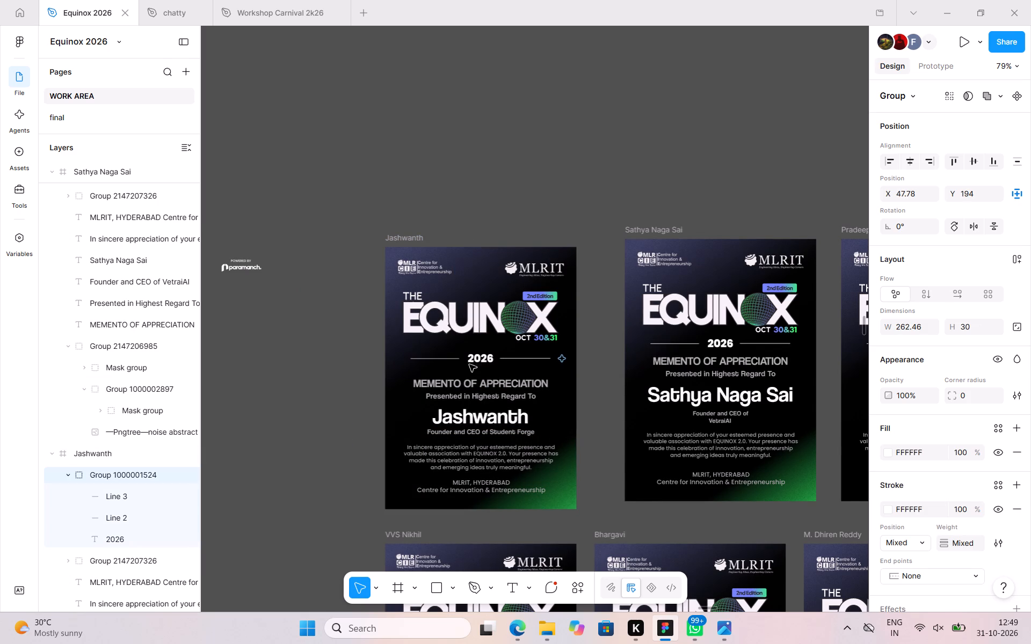
pyautogui.press('Up')
pyautogui.press('Up')
pyautogui.press('Up')
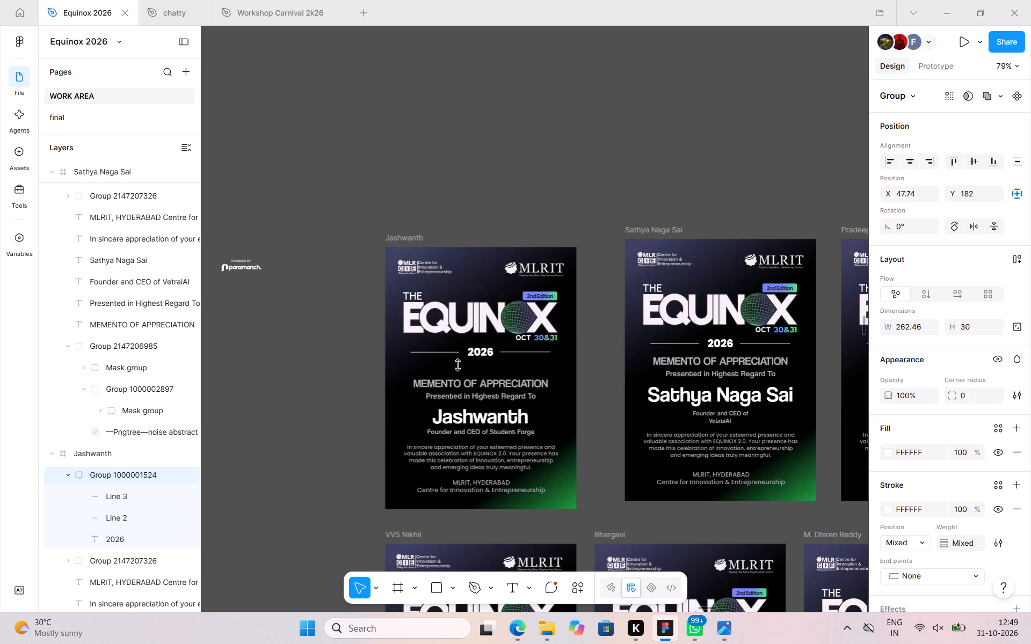
pyautogui.click(353, 374)
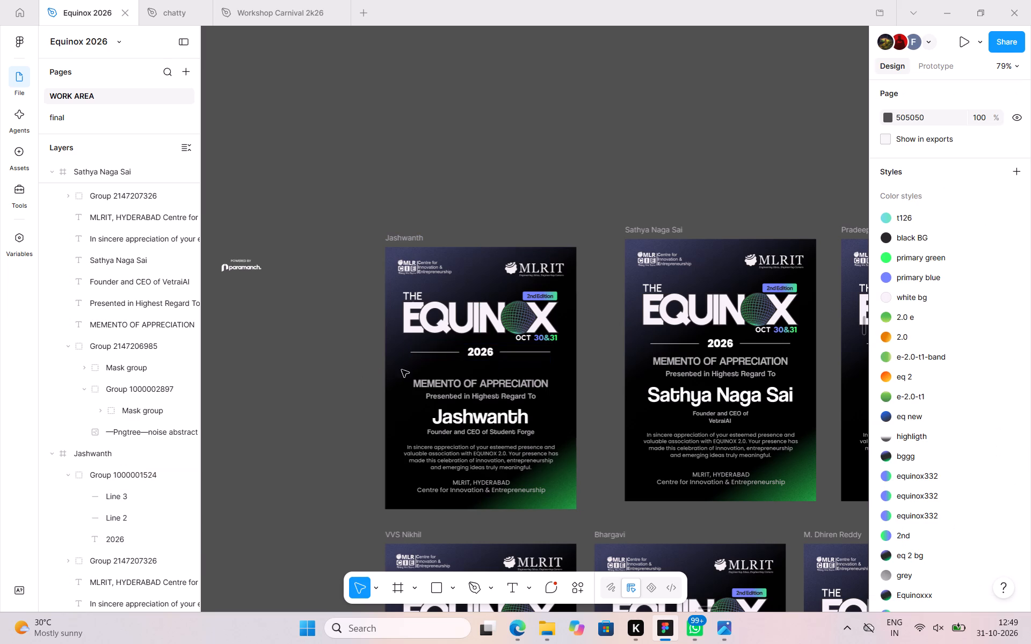
# Move the Jashwanth frame to X 71897, Y 5246, level with the top of the neighbouring memento in its row.
pyautogui.moveTo(416, 368); pyautogui.dragTo(485, 450)
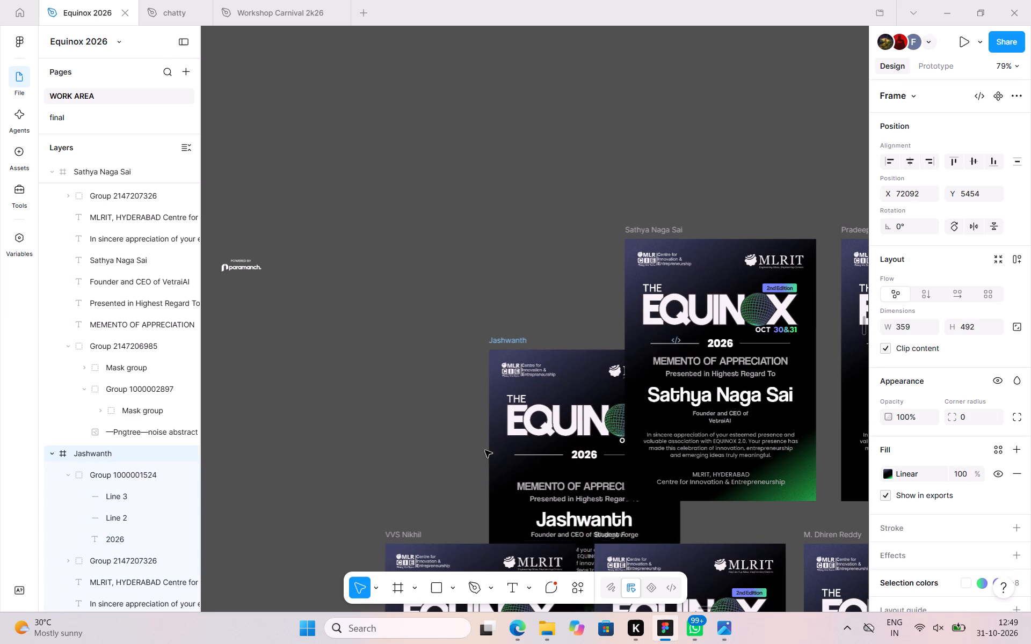
pyautogui.moveTo(485, 450); pyautogui.dragTo(415, 356)
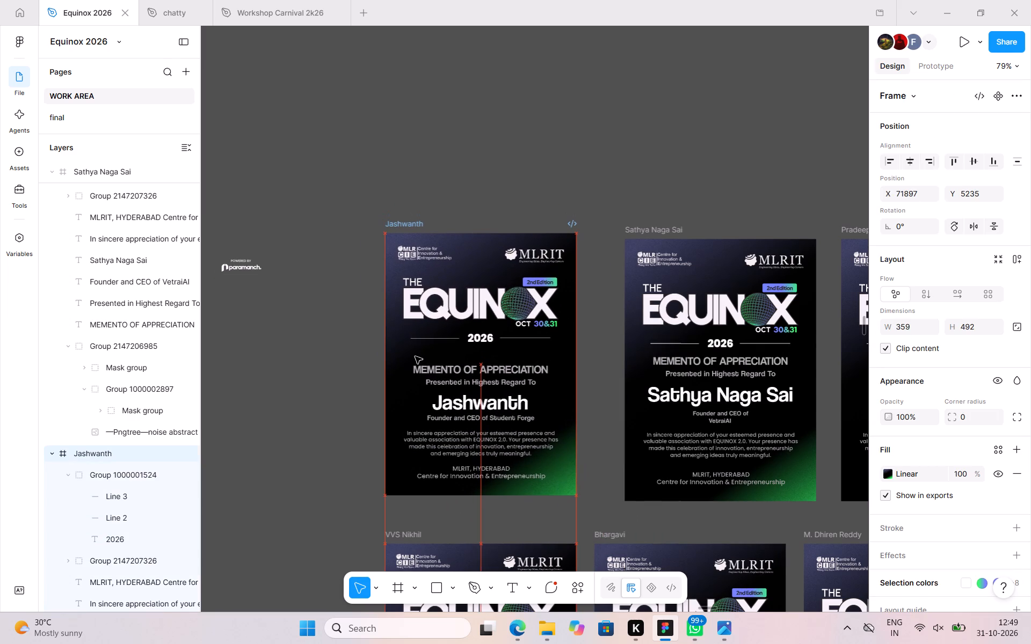
pyautogui.moveTo(415, 356); pyautogui.dragTo(419, 358)
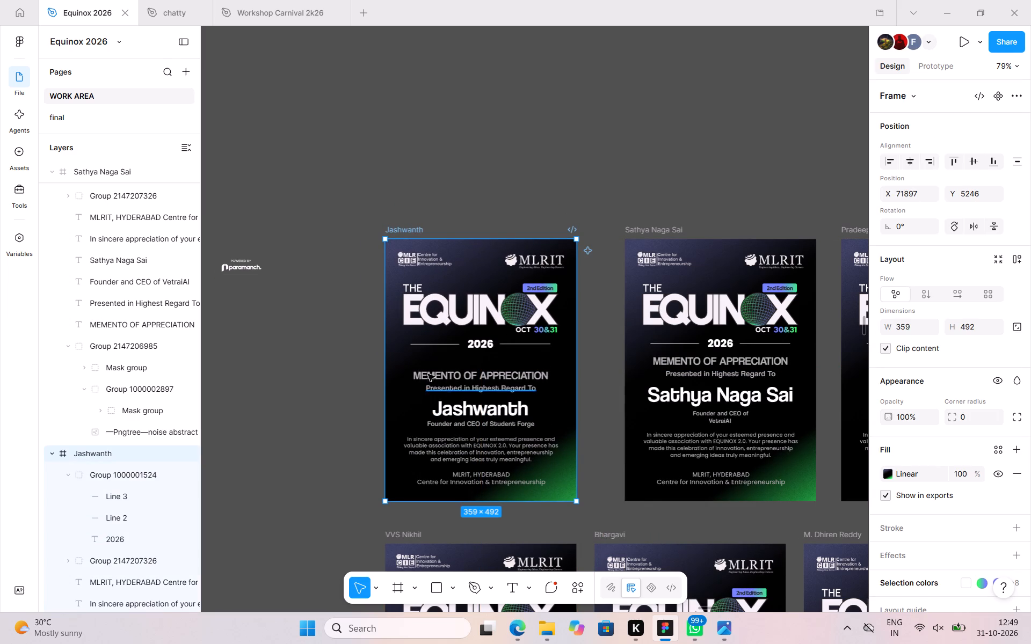
# Nudge the six text blocks from MEMENTO OF APPRECIATION to the MLRIT, HYDERABAD lines up together by about 23 px in the Jashwanth memento.
pyautogui.click(423, 370)
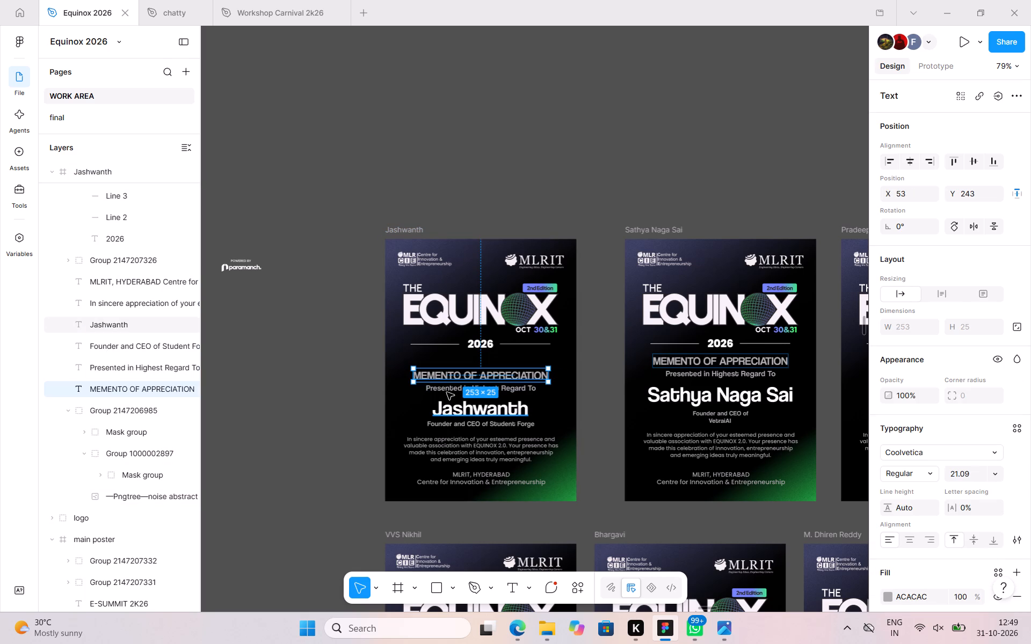
pyautogui.keyDown('shift'); pyautogui.click(449, 391); pyautogui.keyUp('shift')
pyautogui.keyDown('shift'); pyautogui.click(451, 410); pyautogui.keyUp('shift')
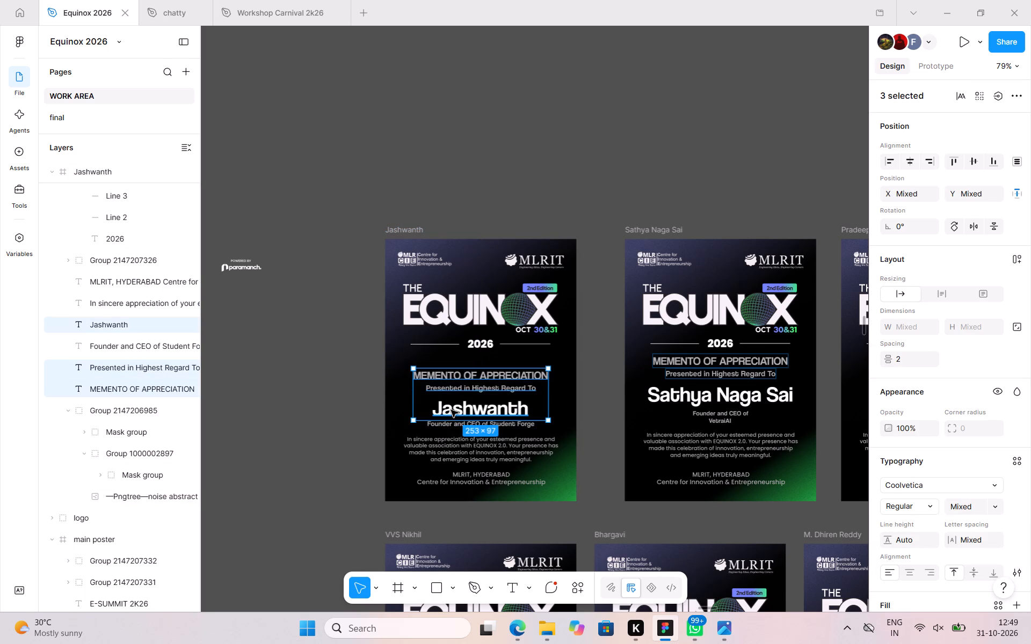
pyautogui.keyDown('shift'); pyautogui.click(449, 424); pyautogui.keyUp('shift')
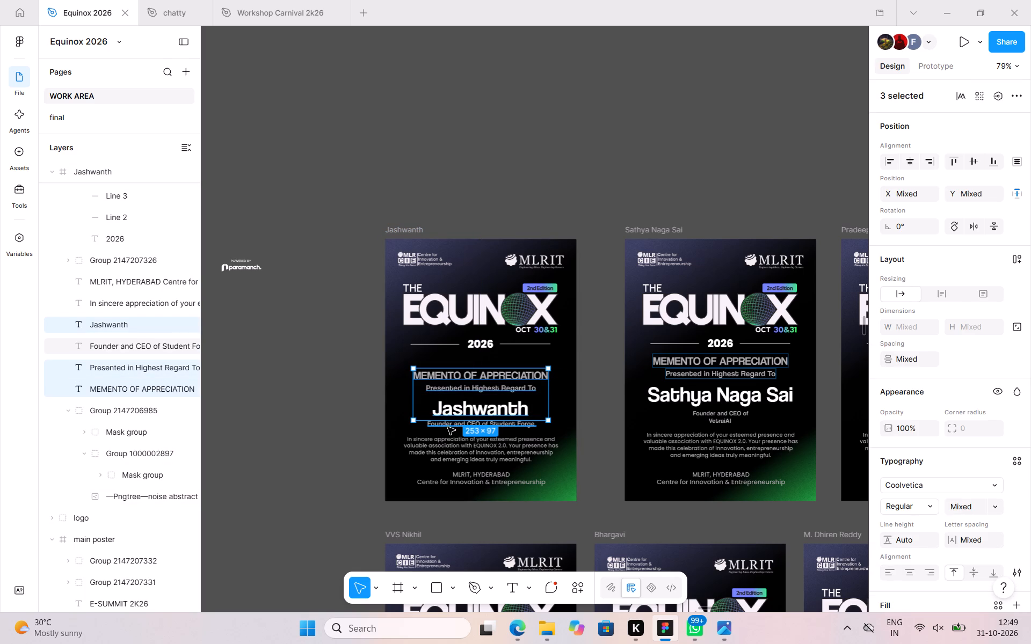
pyautogui.keyDown('shift'); pyautogui.click(449, 427); pyautogui.keyUp('shift')
pyautogui.keyDown('shift'); pyautogui.click(442, 447); pyautogui.keyUp('shift')
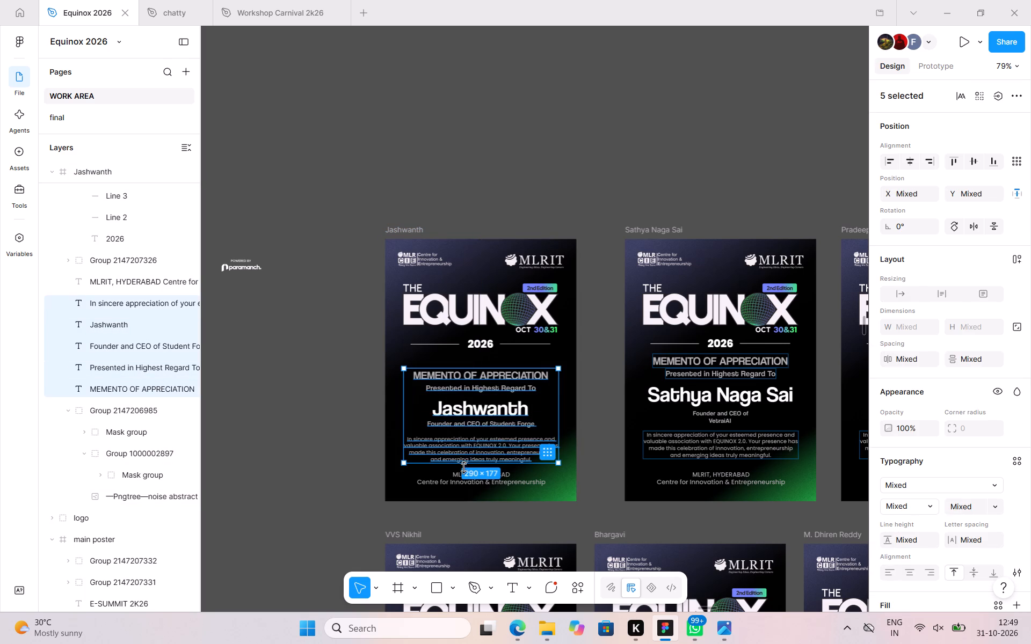
pyautogui.keyDown('shift'); pyautogui.click(455, 477); pyautogui.keyUp('shift')
pyautogui.press('Up')
pyautogui.press('Up')
pyautogui.press('Up')
pyautogui.press('Up')
pyautogui.press('Up')
pyautogui.press('Up')
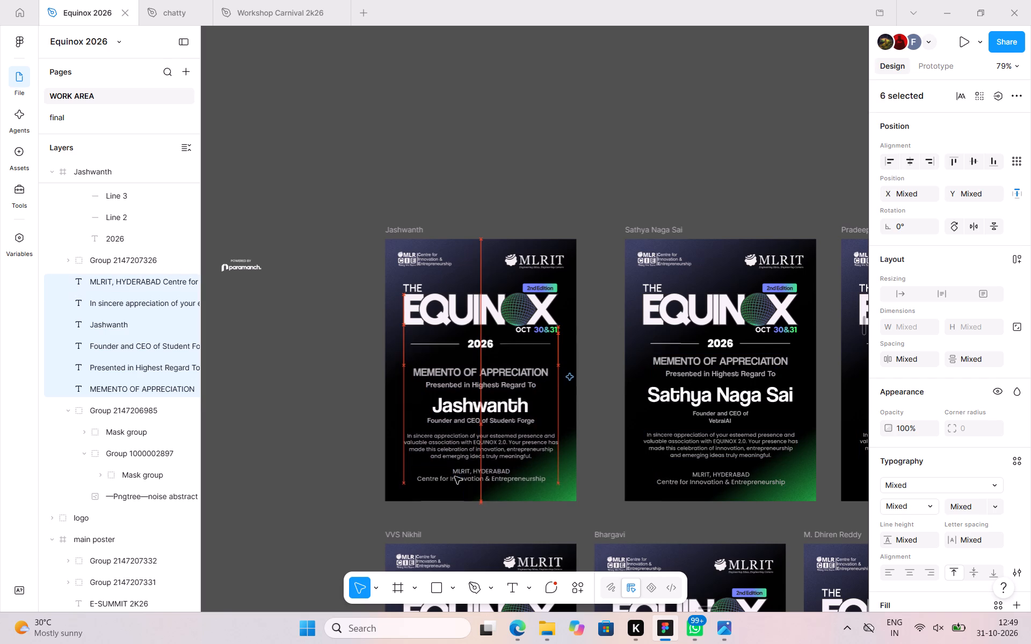
pyautogui.press('Up')
pyautogui.press('Up')
pyautogui.press('Up')
pyautogui.press('Up')
pyautogui.press('Up')
pyautogui.press('Up')
pyautogui.press('Up')
pyautogui.press('Up')
pyautogui.press('Up')
pyautogui.press('Up')
pyautogui.press('Up')
pyautogui.press('Up')
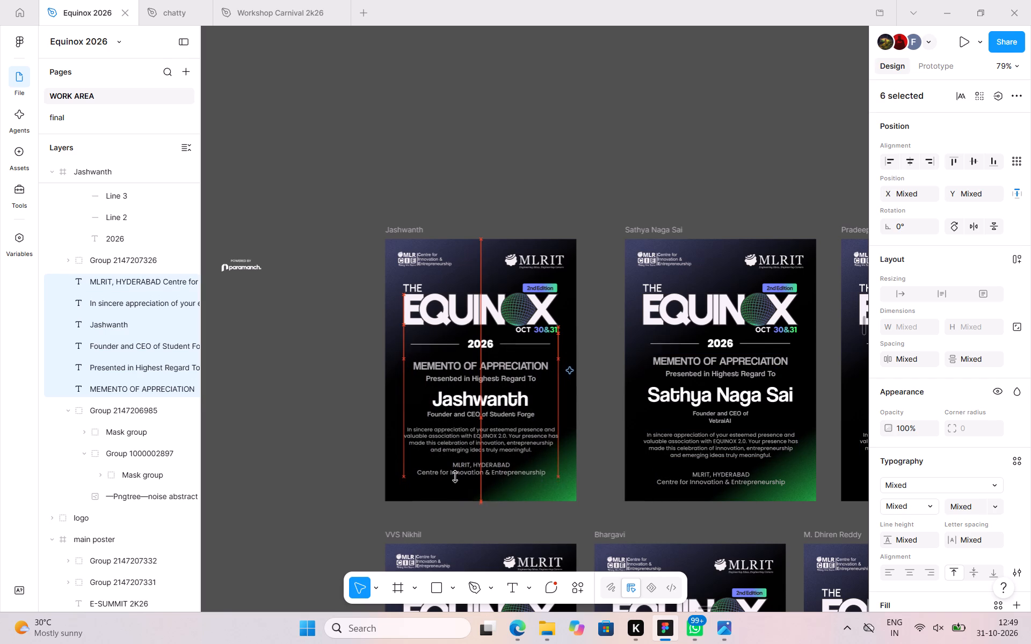
pyautogui.press('Up')
pyautogui.press('Up')
pyautogui.press('Up')
pyautogui.press('Up')
pyautogui.press('Up')
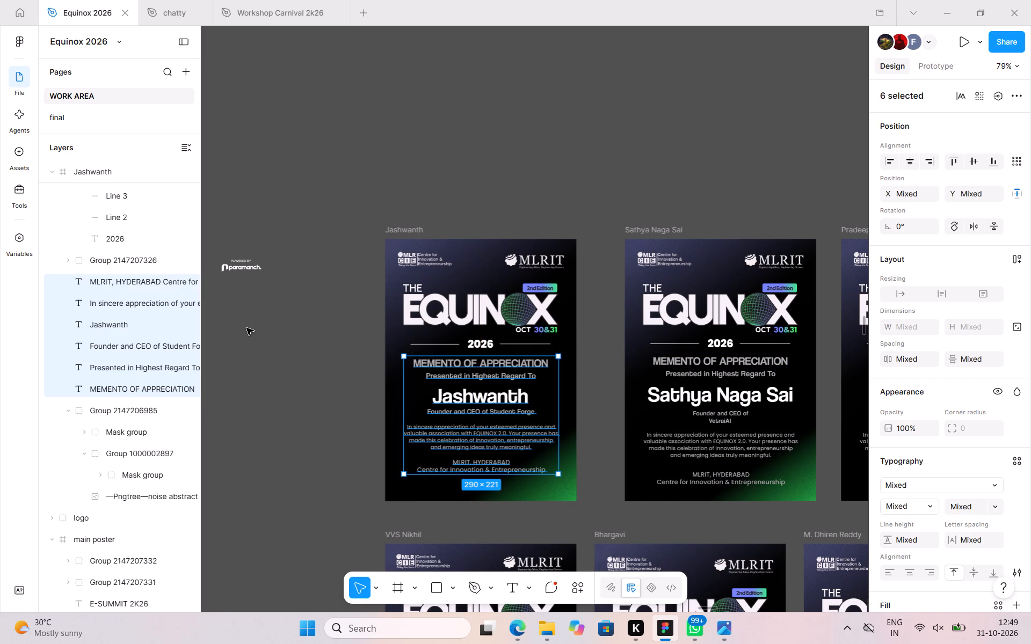
# Place the POWERED BY paramanch logo below the Centre for Innovation & Entrepreneurship line in the Jashwanth memento, horizontally centred at Y 461.
pyautogui.click(251, 246)
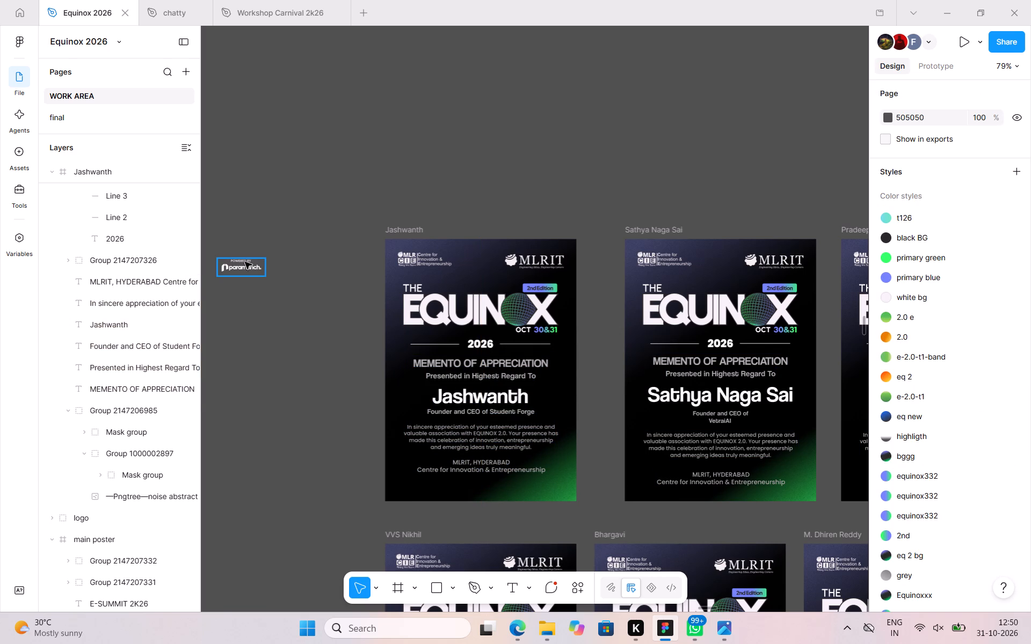
pyautogui.moveTo(245, 262); pyautogui.dragTo(456, 478)
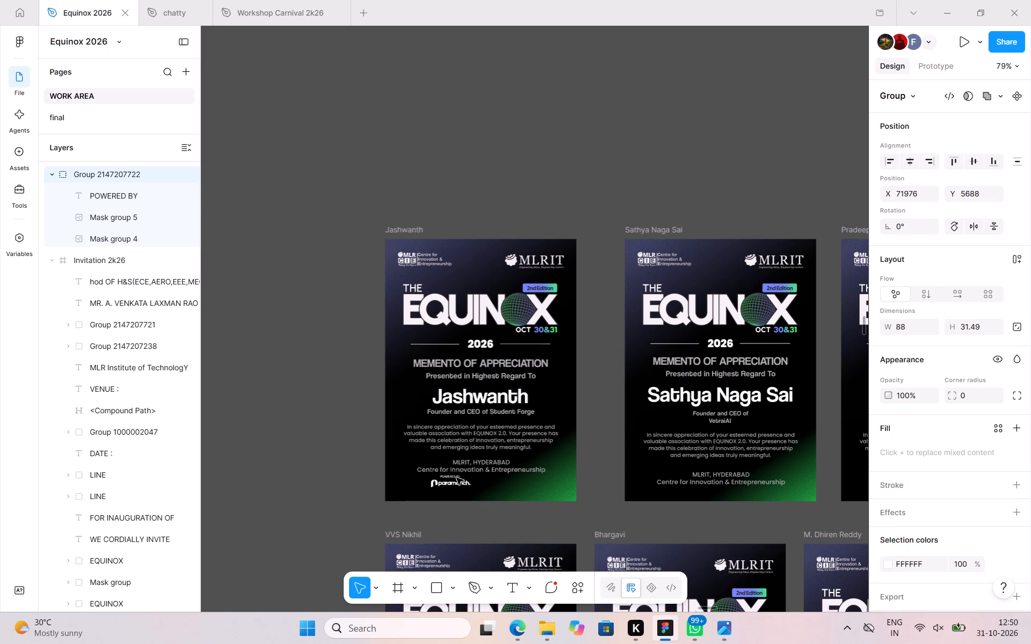
pyautogui.moveTo(456, 478); pyautogui.dragTo(485, 489)
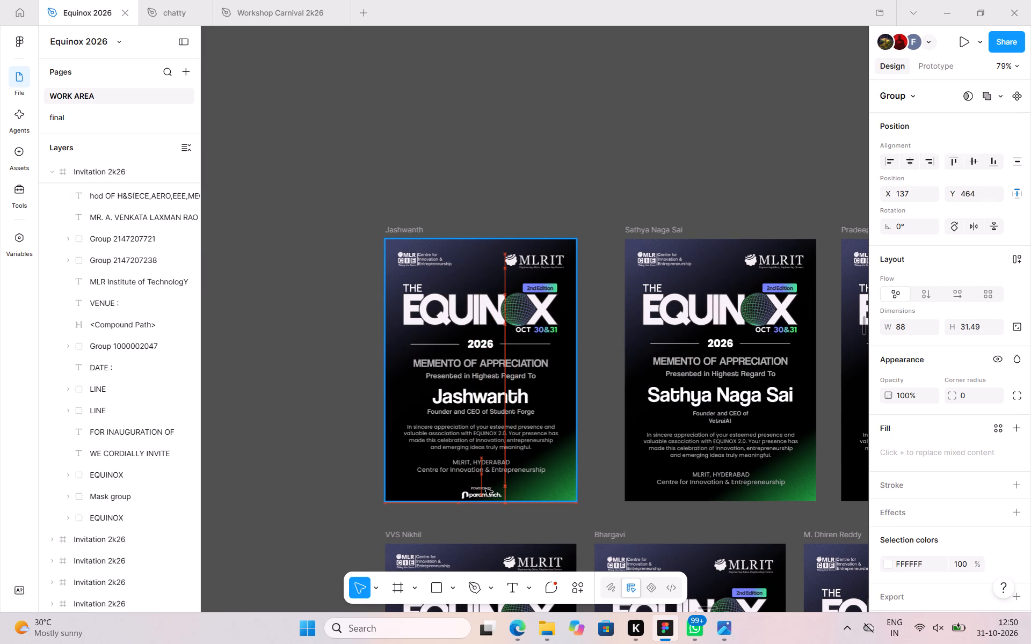
pyautogui.moveTo(485, 489); pyautogui.dragTo(485, 486)
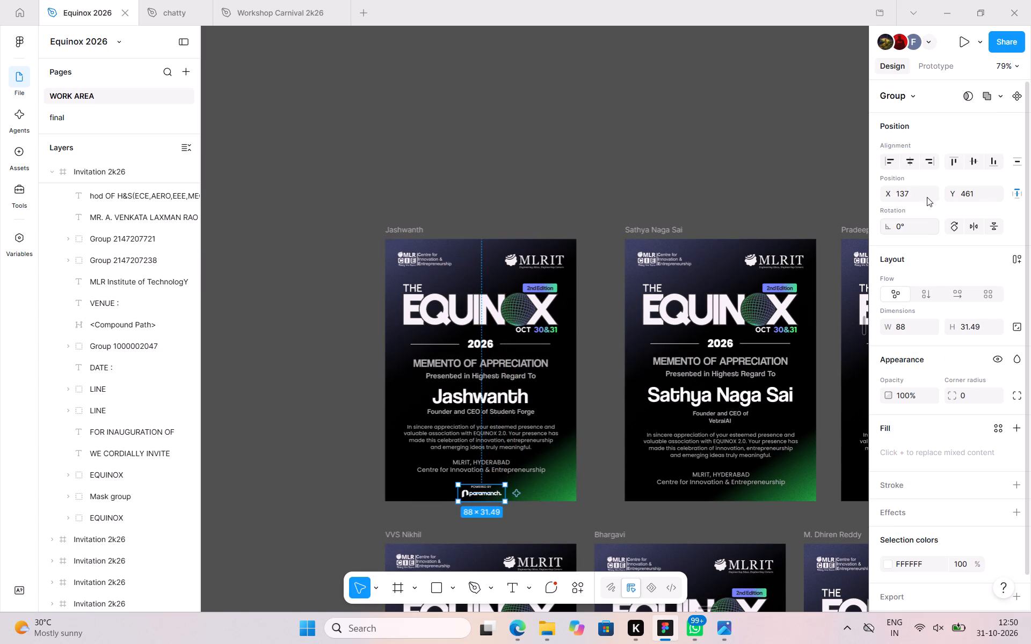
pyautogui.click(910, 163)
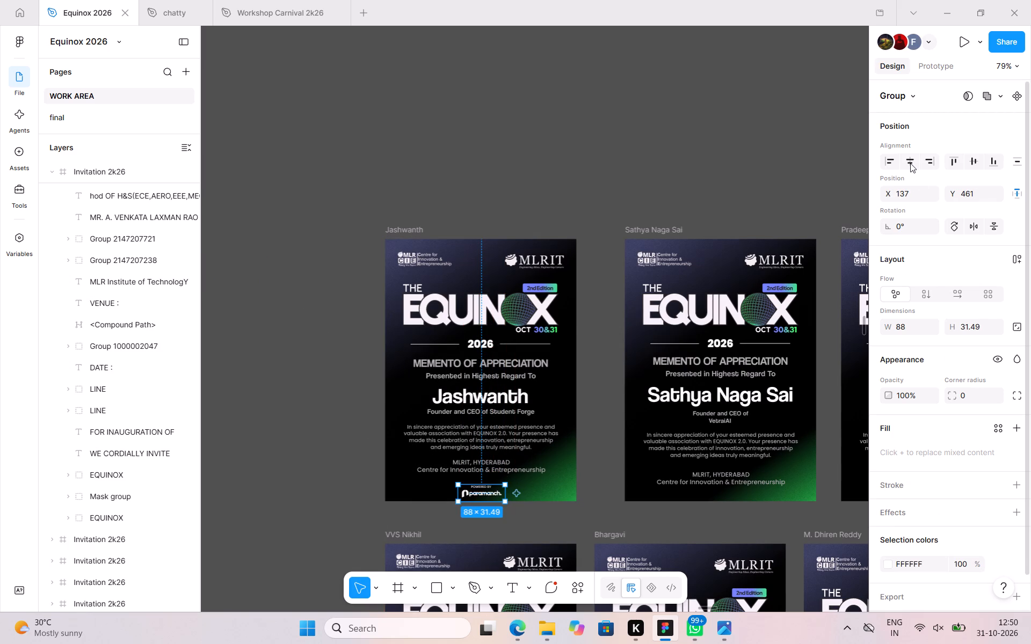
pyautogui.click(910, 160)
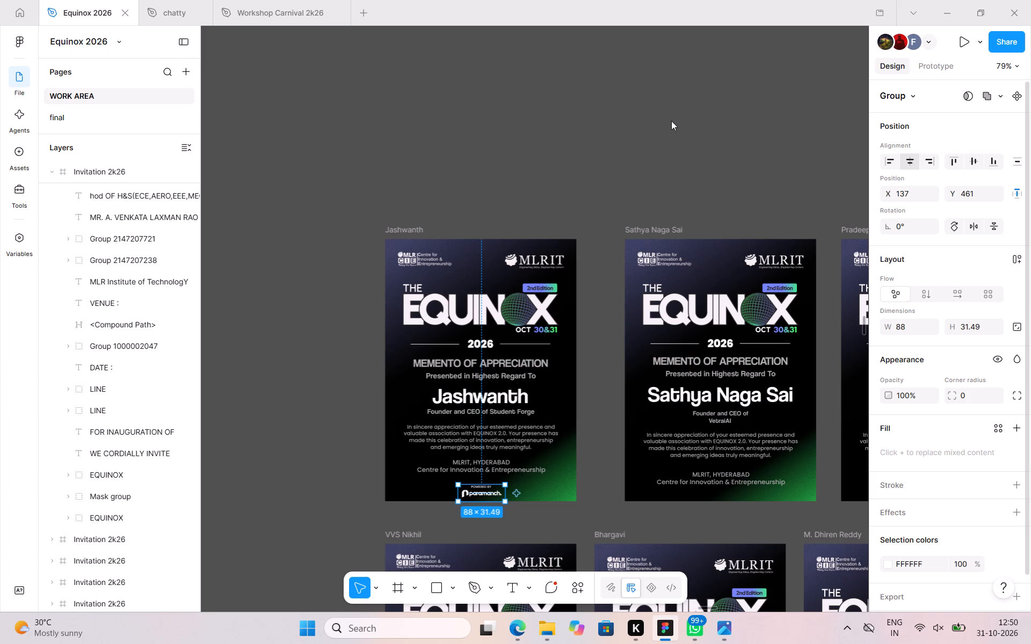
pyautogui.click(671, 121)
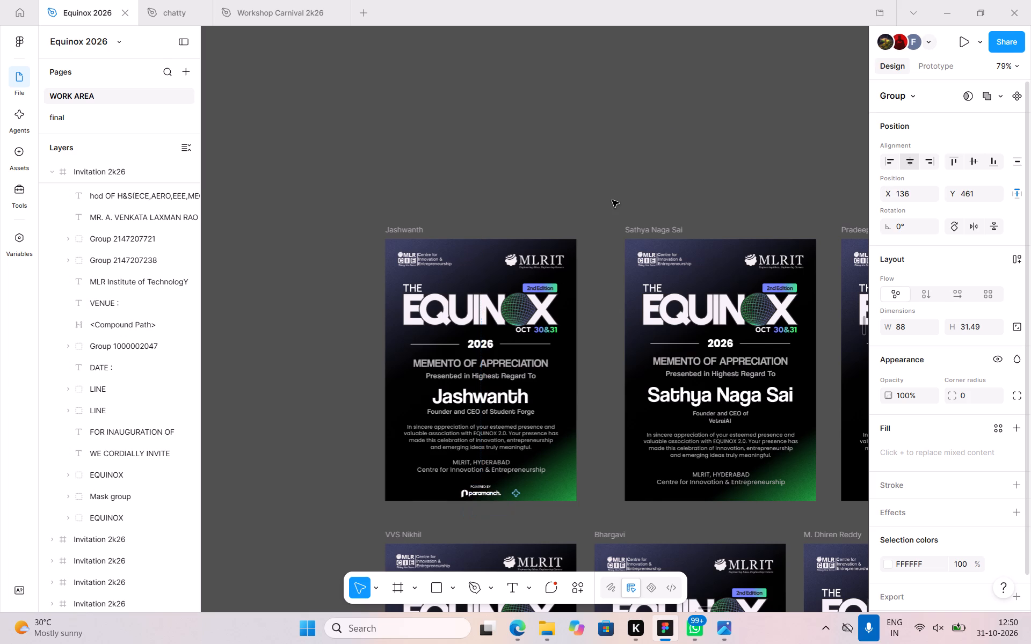
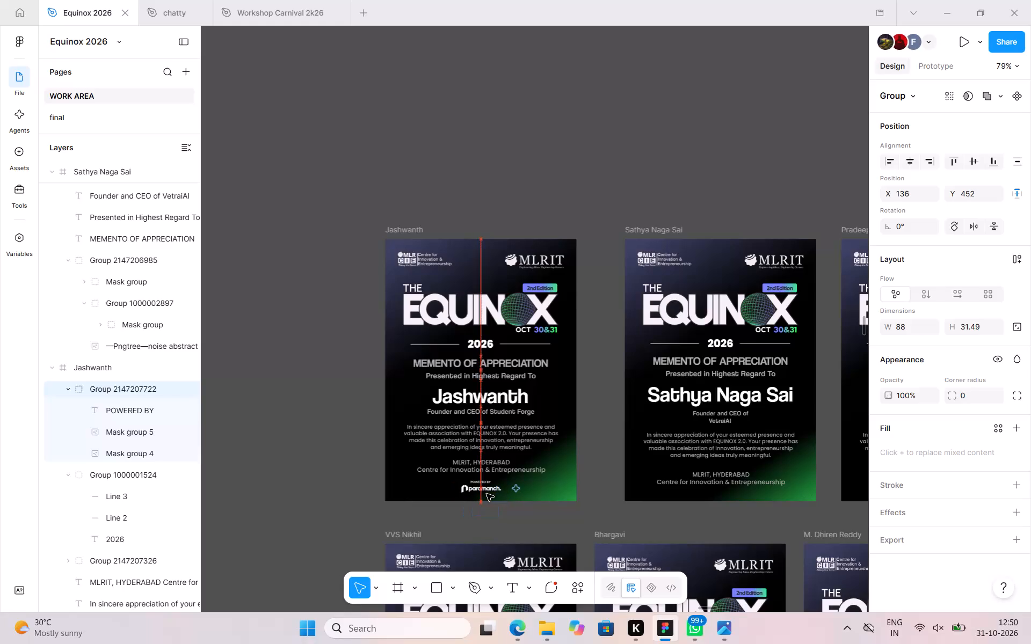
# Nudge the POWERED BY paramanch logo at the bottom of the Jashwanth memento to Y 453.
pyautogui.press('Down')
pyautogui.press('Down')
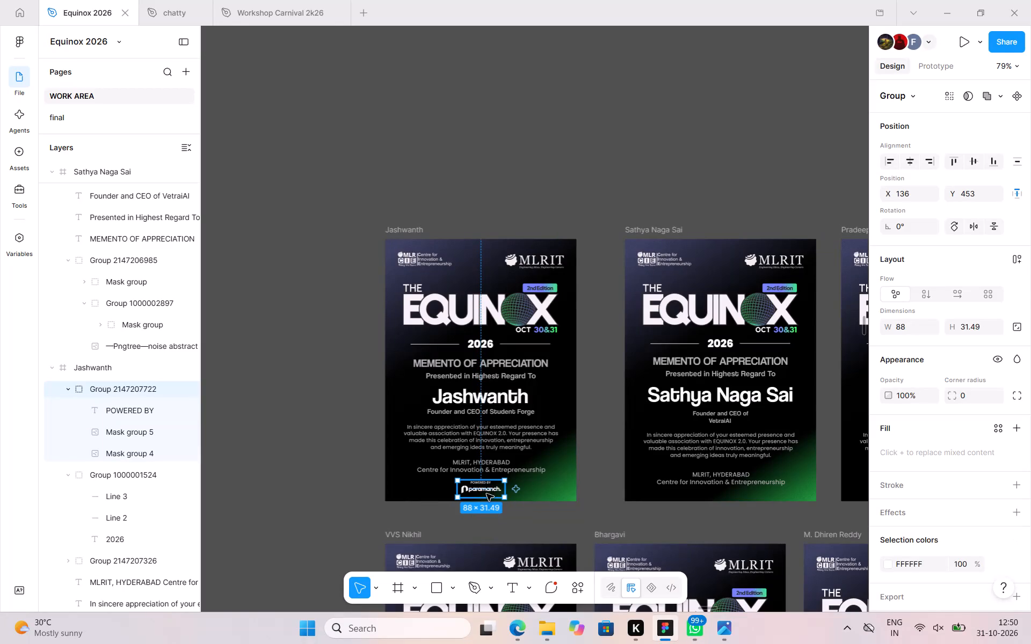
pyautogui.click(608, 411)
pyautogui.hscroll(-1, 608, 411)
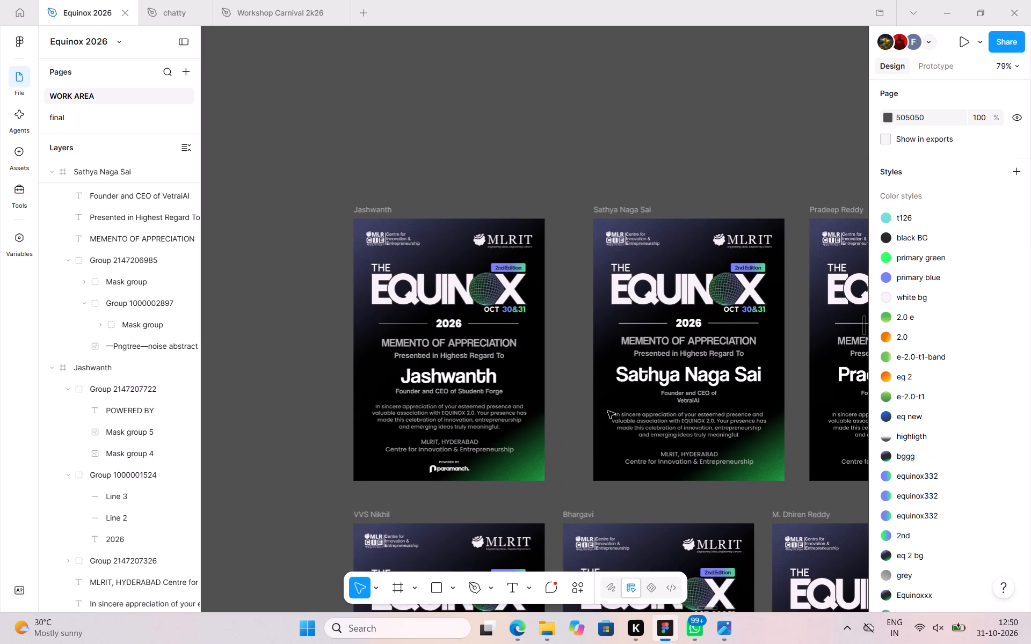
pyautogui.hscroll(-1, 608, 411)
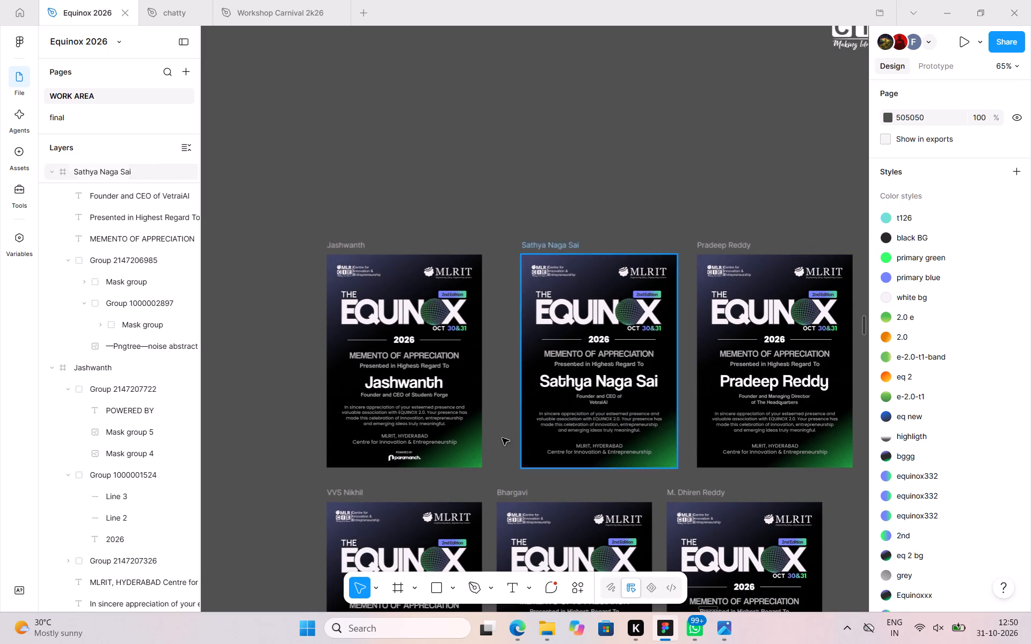
# Nudge the "In sincere appreciation" paragraph down to Y 349 in the Jashwanth memento.
pyautogui.click(395, 416)
pyautogui.press('Down')
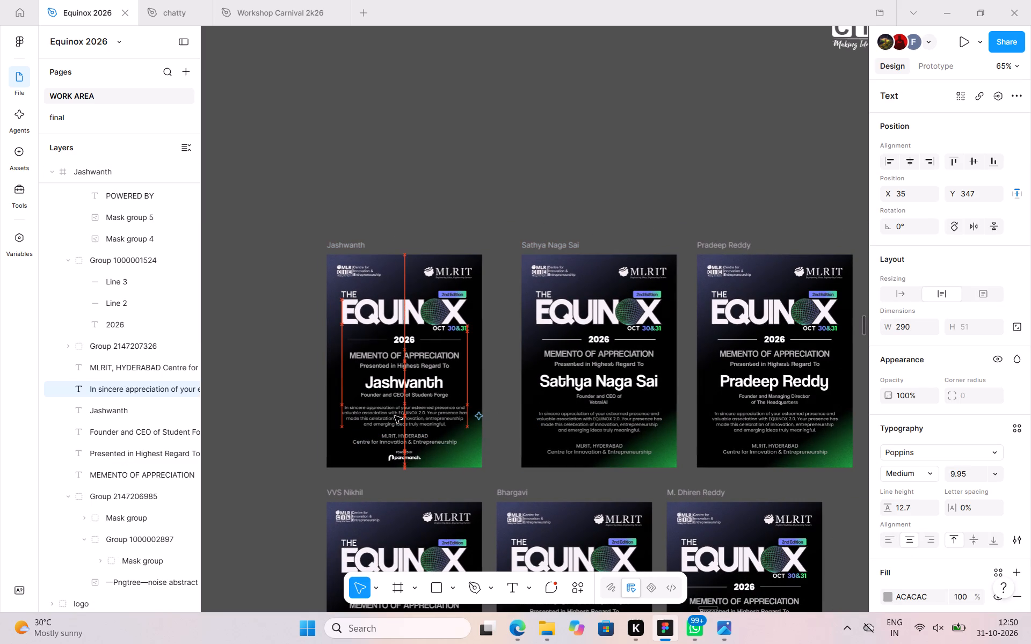
pyautogui.press('Down')
pyautogui.press('Down')
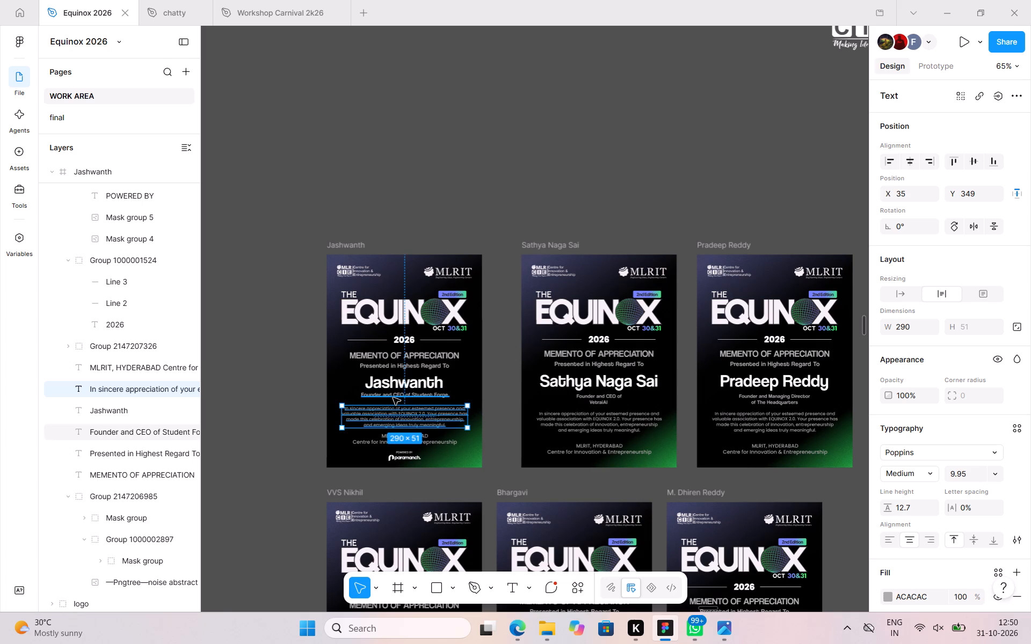
# Nudge the Founder and CEO of Student Forge line to Y 316 and the Jashwanth name text to Y 270.
pyautogui.click(395, 397)
pyautogui.press('Down')
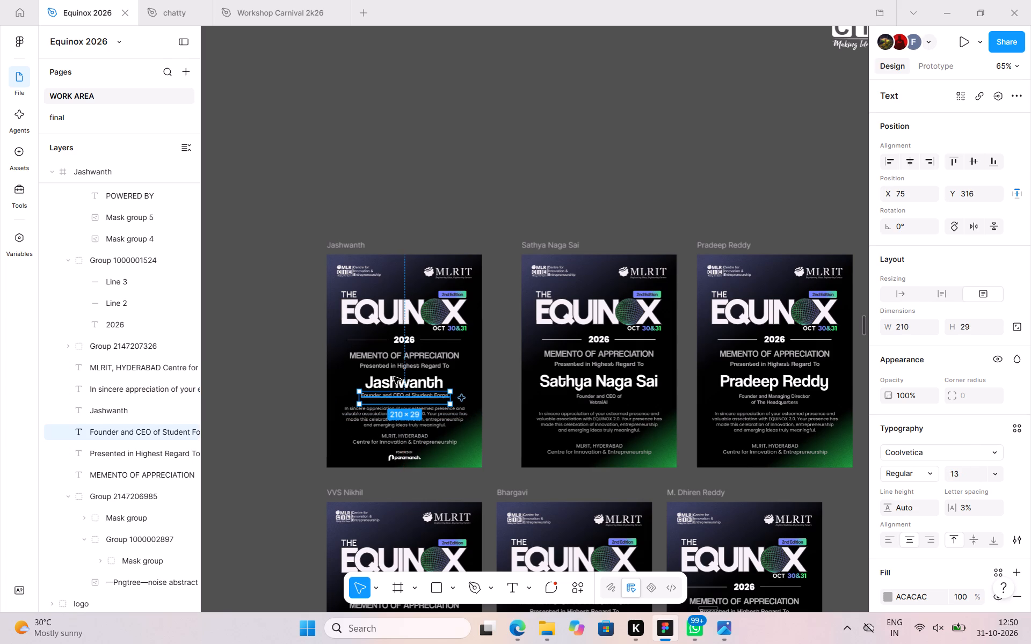
pyautogui.click(394, 376)
pyautogui.press('Down')
pyautogui.press('Down')
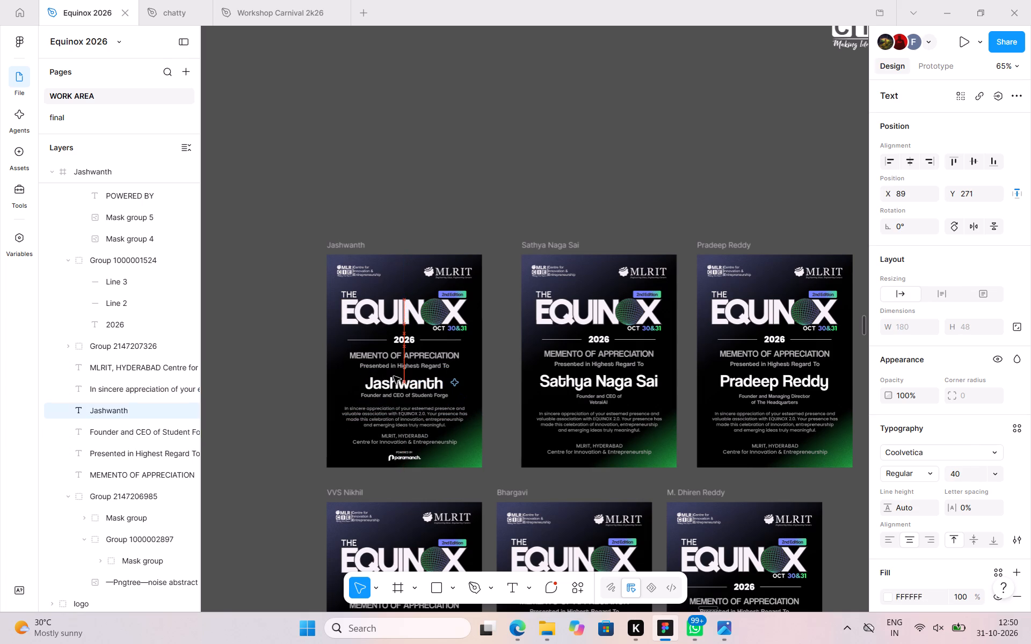
pyautogui.press('Up')
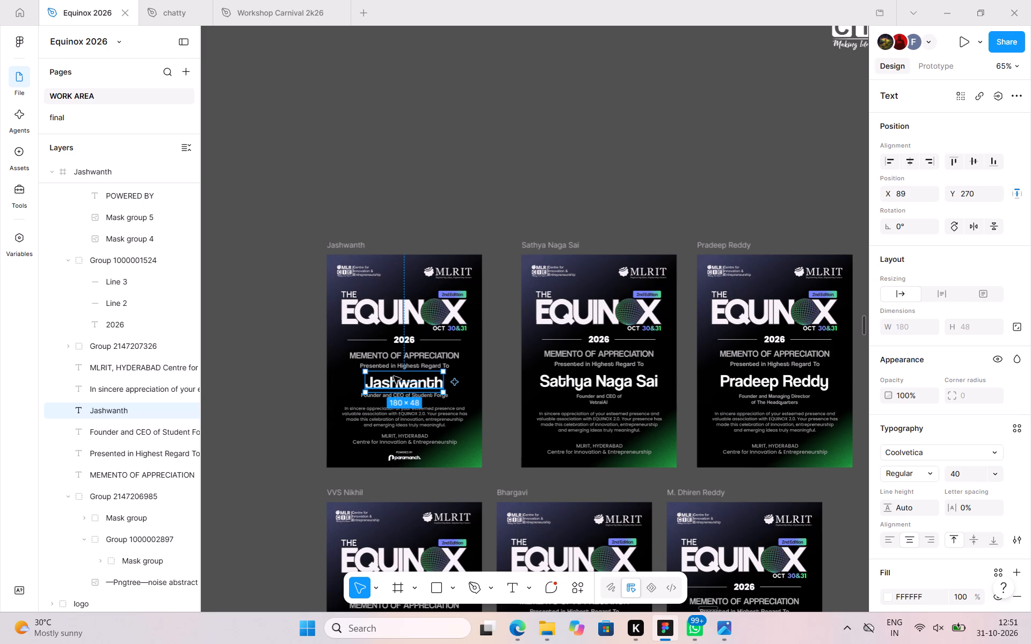
pyautogui.click(500, 409)
pyautogui.click(500, 409)
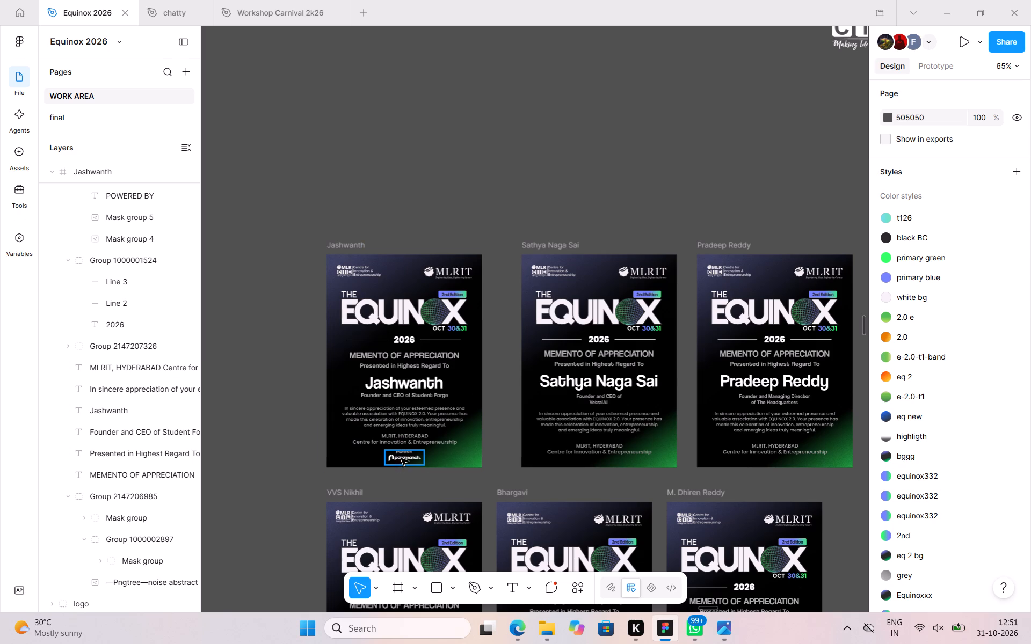
# Move the POWERED BY paramanch logo up between the CIE and MLRIT logos in the Jashwanth memento, at X 132, Y 28.
pyautogui.moveTo(401, 458); pyautogui.dragTo(407, 281)
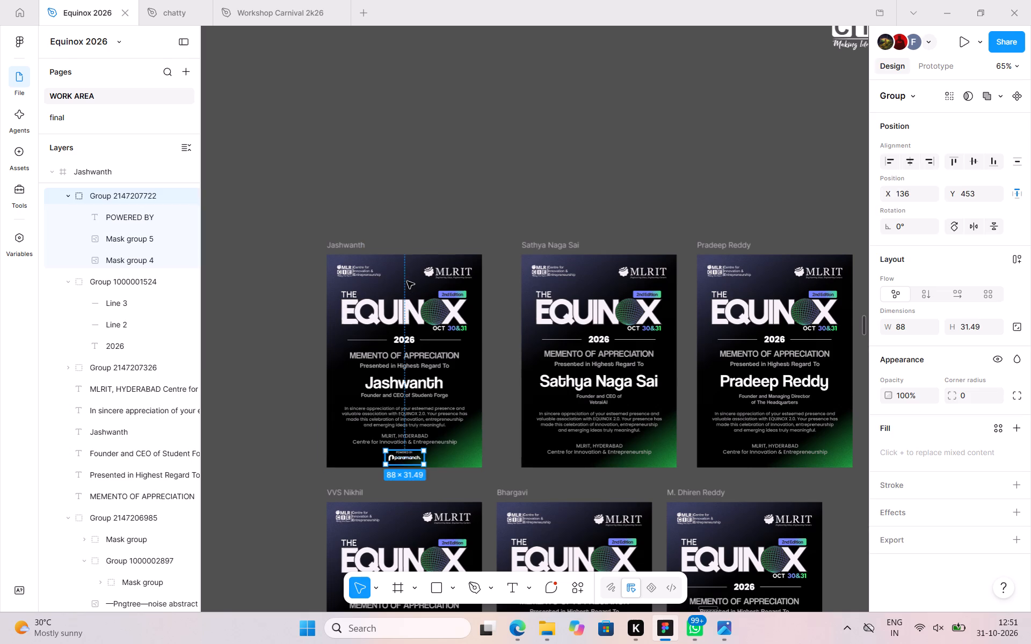
pyautogui.moveTo(407, 281); pyautogui.dragTo(402, 274)
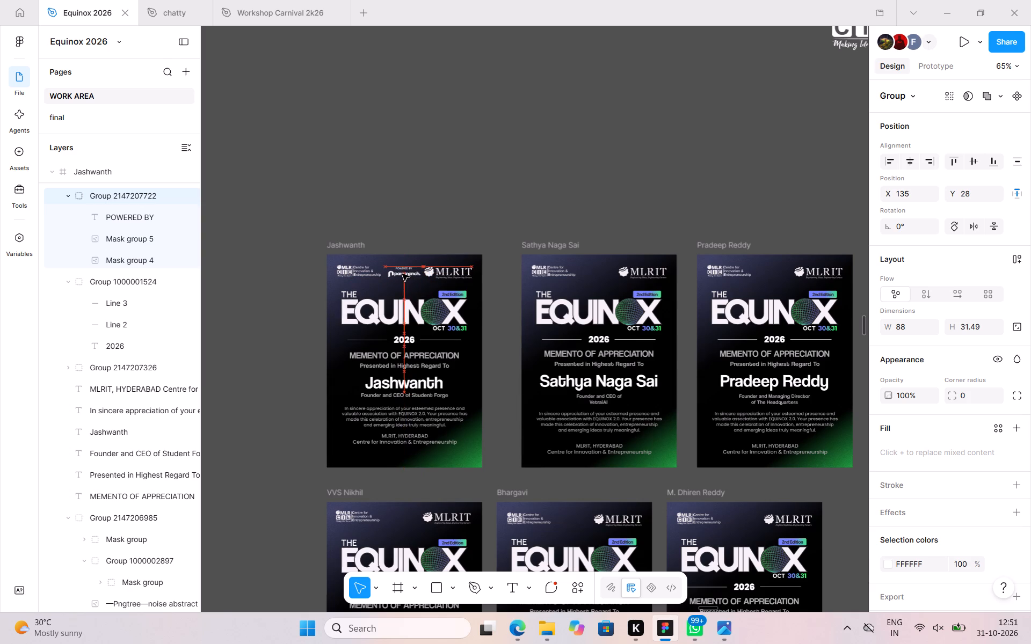
pyautogui.moveTo(402, 274); pyautogui.dragTo(402, 274)
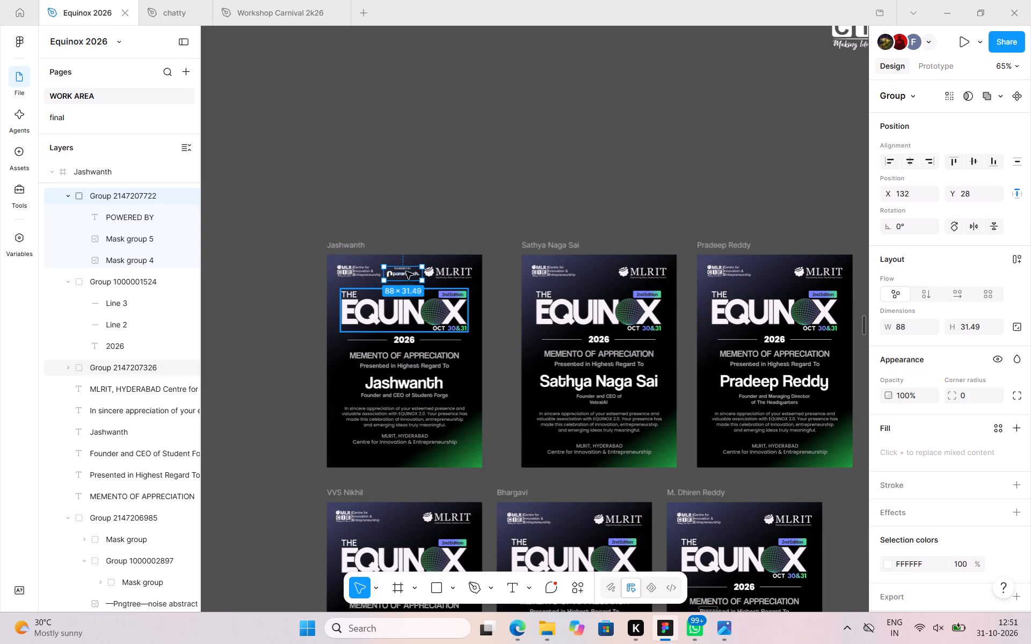
# Lower the POWERED BY paramanch logo to Y 74, just above EQUINOX between THE and the 2nd Edition badge.
pyautogui.moveTo(402, 270); pyautogui.dragTo(402, 284)
pyautogui.press('Up')
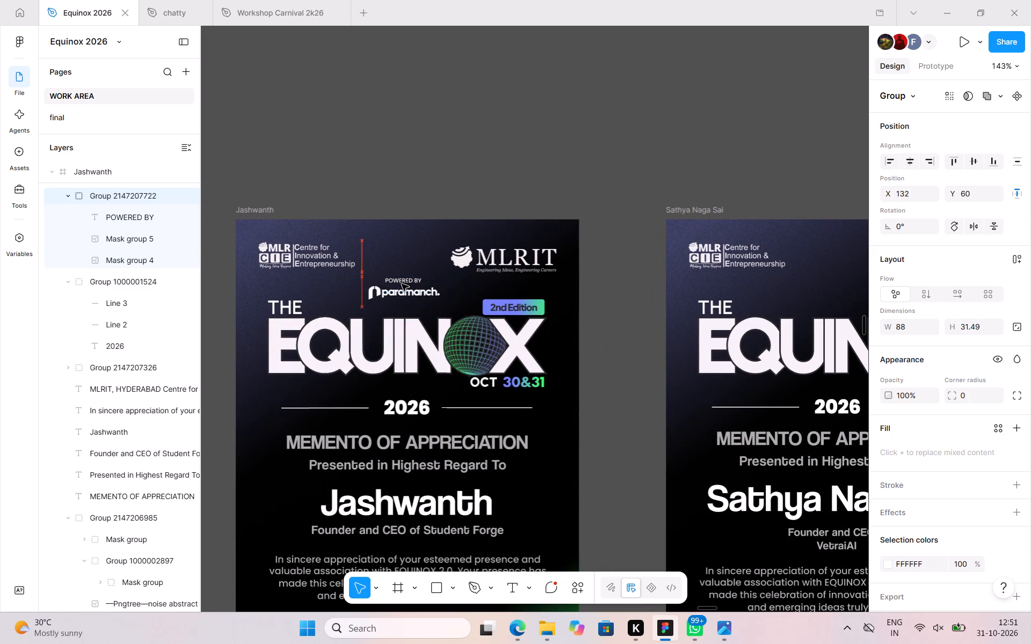
pyautogui.press('Up')
pyautogui.press('Up')
pyautogui.press('Up')
pyautogui.press('Up')
pyautogui.press('Up')
pyautogui.press('Up')
pyautogui.press('Down')
pyautogui.press('Down')
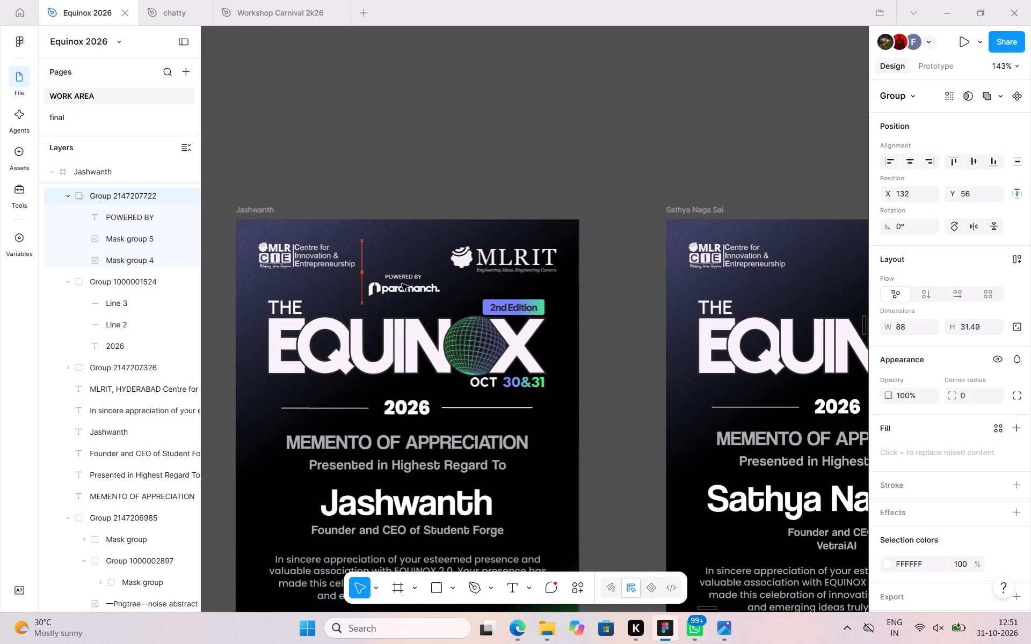
pyautogui.press('Down')
pyautogui.press('Down')
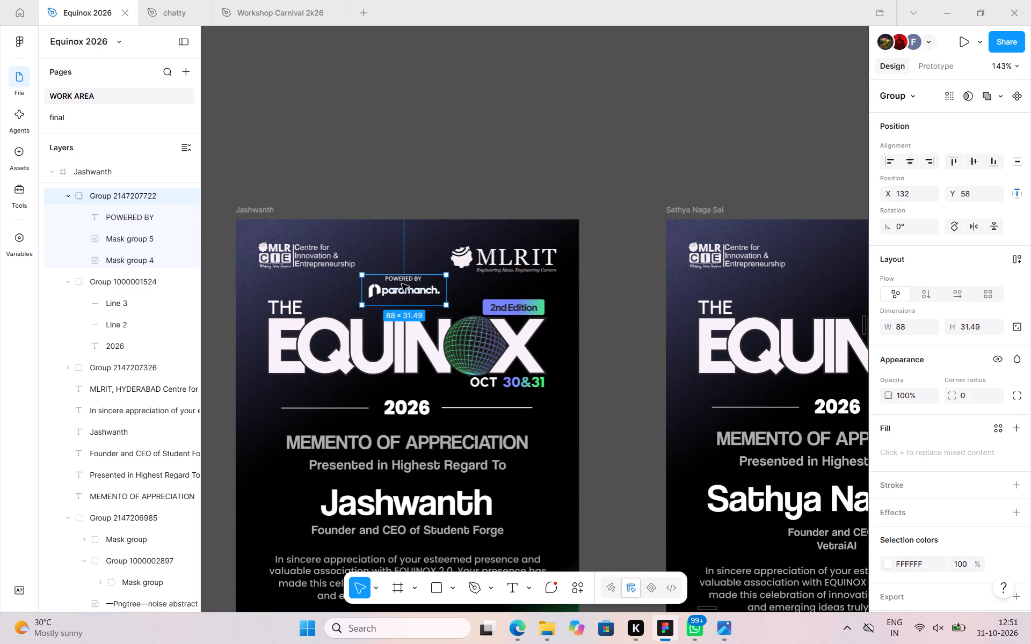
pyautogui.press('Down')
pyautogui.press('Down')
pyautogui.press('Down')
pyautogui.press('Down')
pyautogui.press('Down')
pyautogui.press('Down')
pyautogui.press('Down')
pyautogui.press('Down')
pyautogui.press('Down')
pyautogui.press('Down')
pyautogui.press('Down')
pyautogui.press('Down')
pyautogui.press('Down')
pyautogui.press('Down')
pyautogui.press('Down')
pyautogui.press('Down')
pyautogui.press('Down')
pyautogui.press('Down')
pyautogui.press('Down')
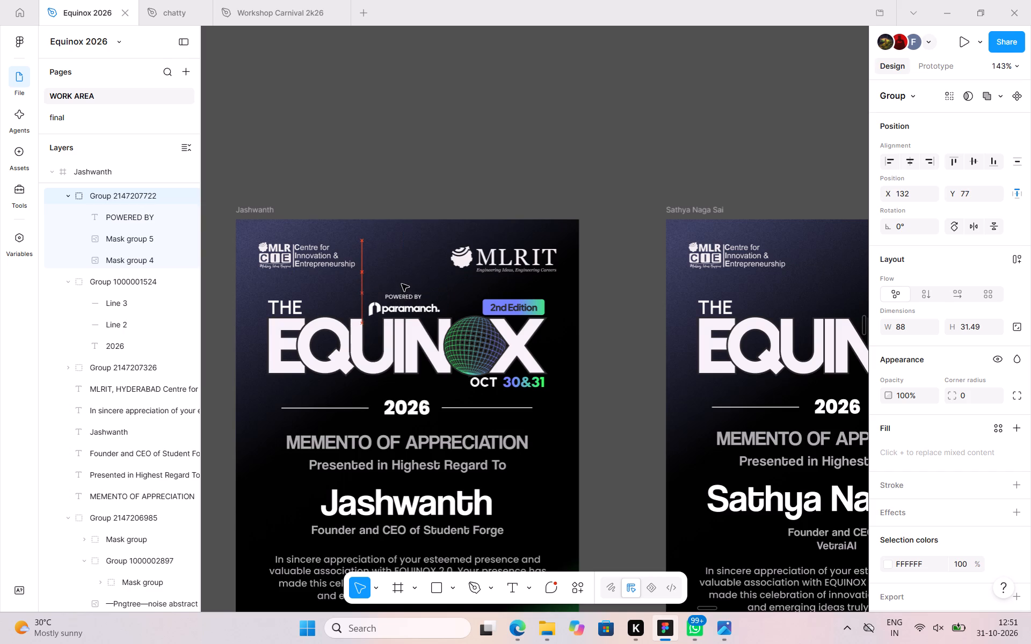
pyautogui.press('Up')
pyautogui.press('Up')
pyautogui.press('Up')
pyautogui.press('Up')
pyautogui.press('Down')
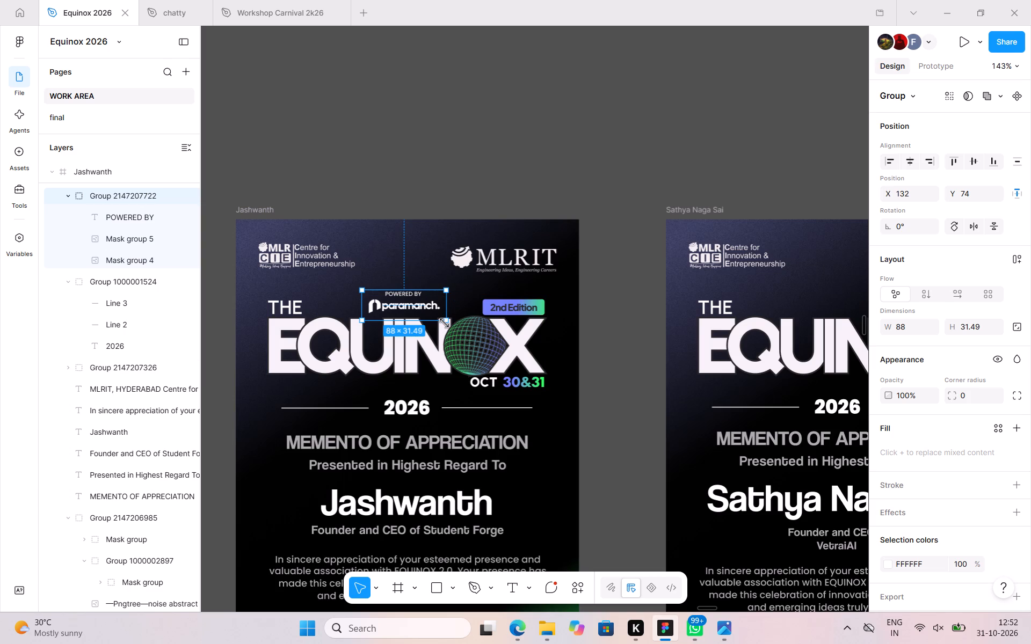
# Scale the POWERED BY paramanch logo group down proportionally to 76 × 27.19.
pyautogui.keyDown('shift'); pyautogui.moveTo(444, 323); pyautogui.dragTo(432, 308); pyautogui.keyUp('shift')
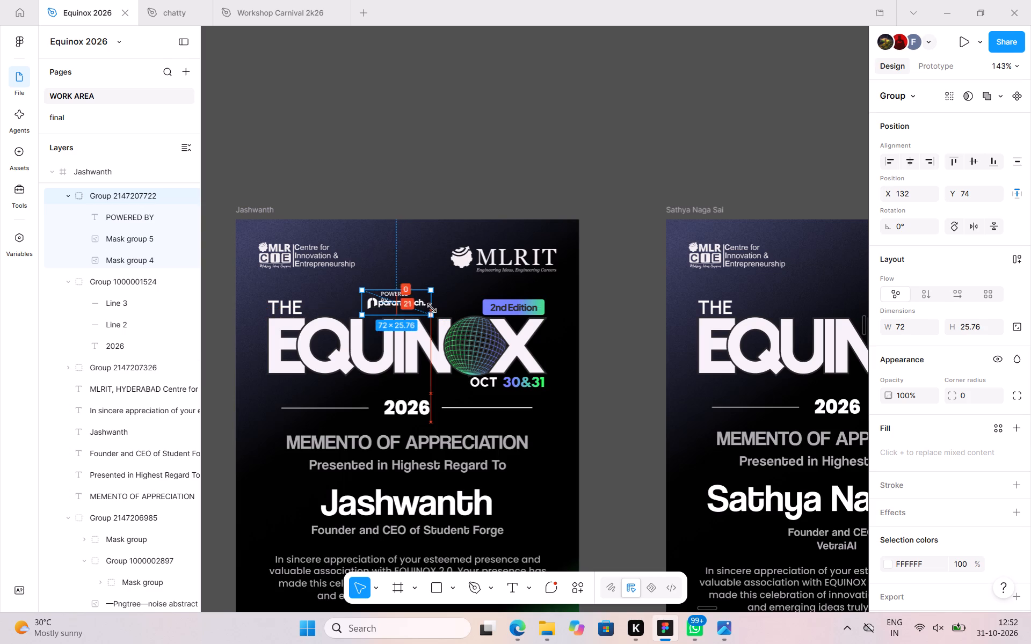
pyautogui.keyDown('shift'); pyautogui.moveTo(432, 308); pyautogui.dragTo(438, 315); pyautogui.keyUp('shift')
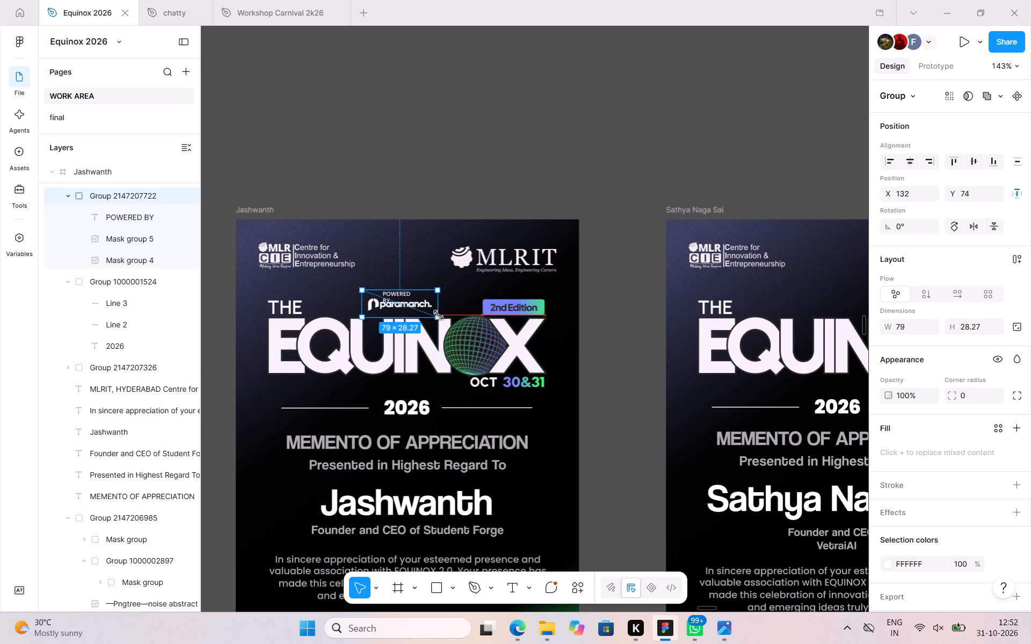
pyautogui.keyDown('shift'); pyautogui.moveTo(438, 315); pyautogui.dragTo(438, 313); pyautogui.keyUp('shift')
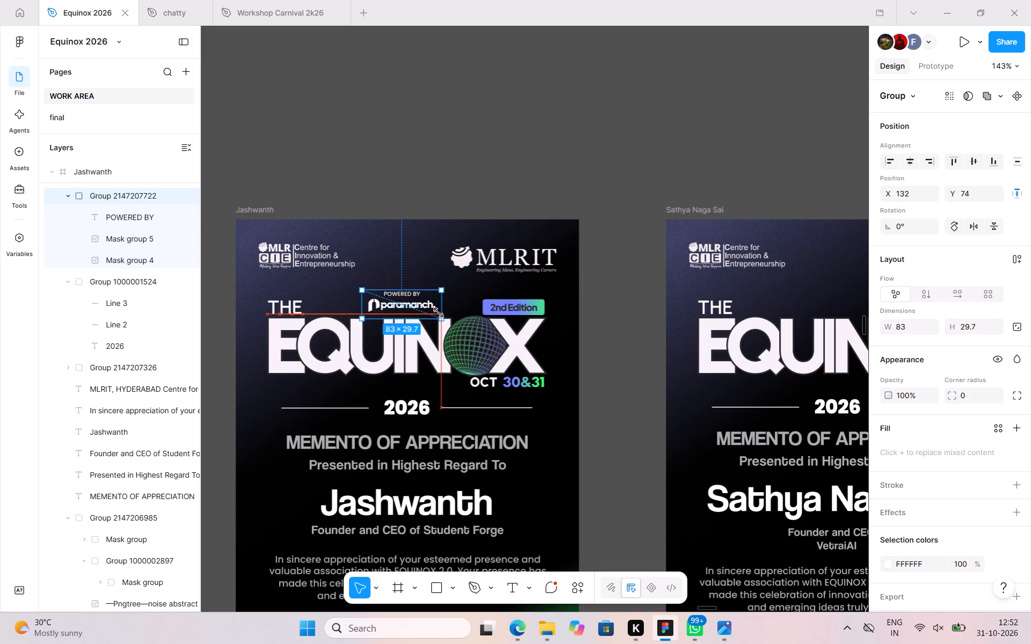
pyautogui.keyDown('shift'); pyautogui.moveTo(438, 313); pyautogui.dragTo(434, 310); pyautogui.keyUp('shift')
# Set the font size of the POWERED BY text inside the paramanch logo group to 5.5.
pyautogui.doubleClick(406, 297)
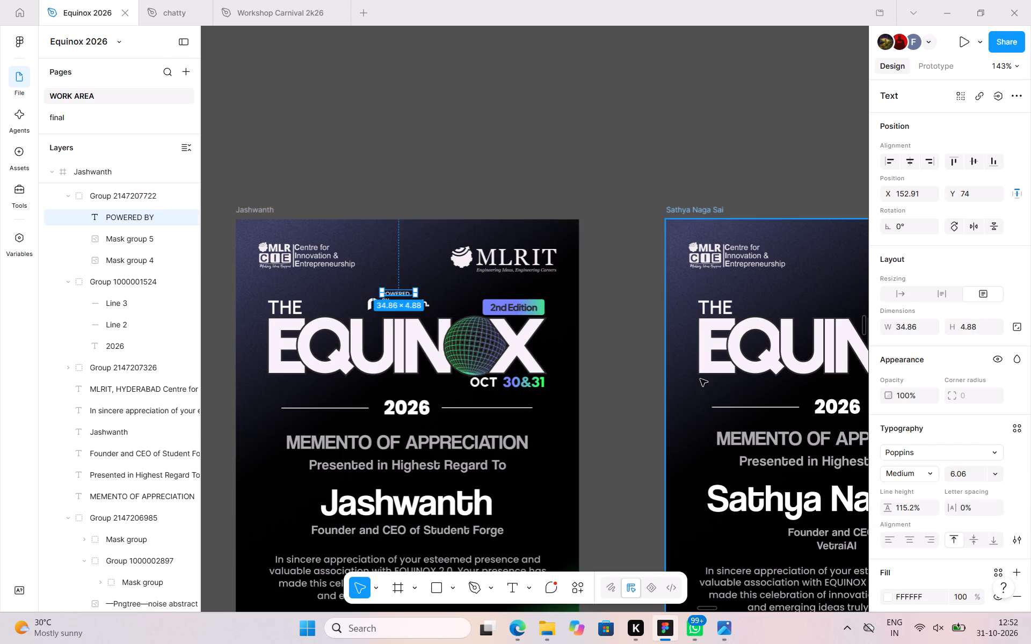
pyautogui.click(962, 475)
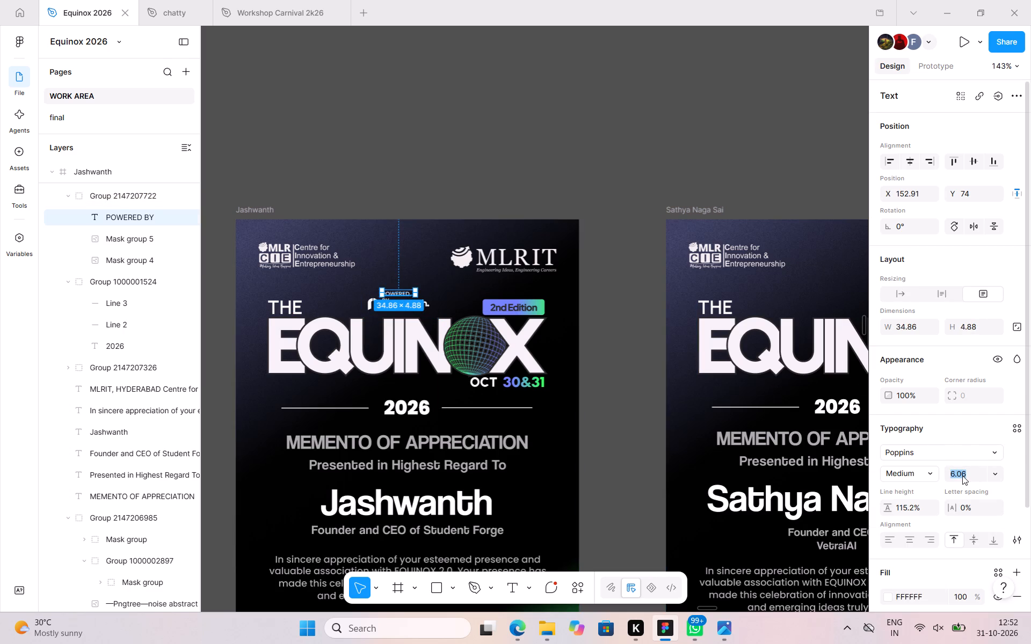
pyautogui.press('6')
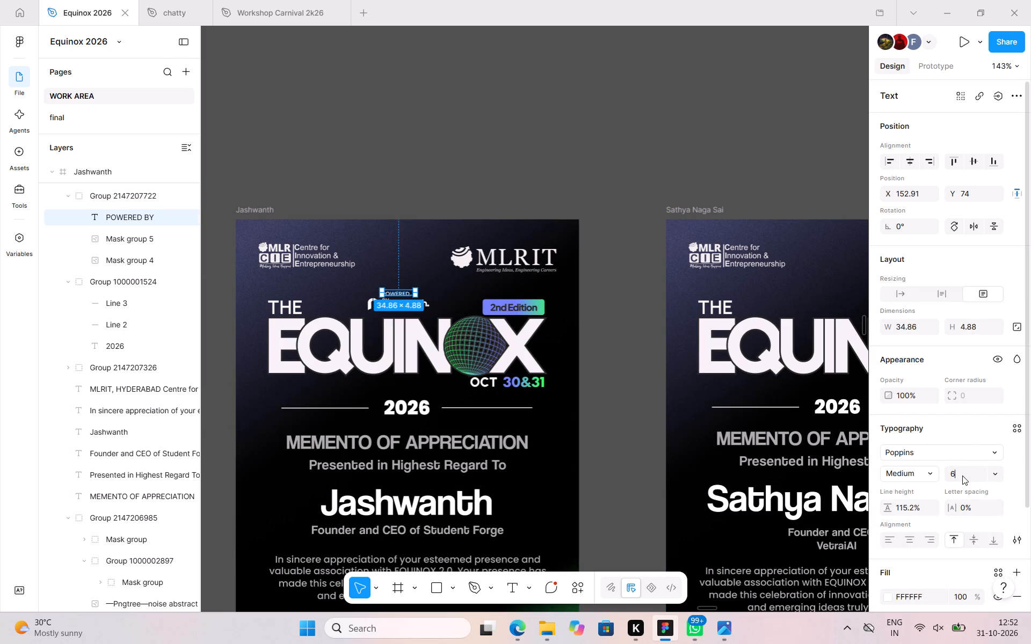
pyautogui.press('Return')
pyautogui.doubleClick(957, 475)
pyautogui.press('5')
pyautogui.write('.5')
pyautogui.press('Return')
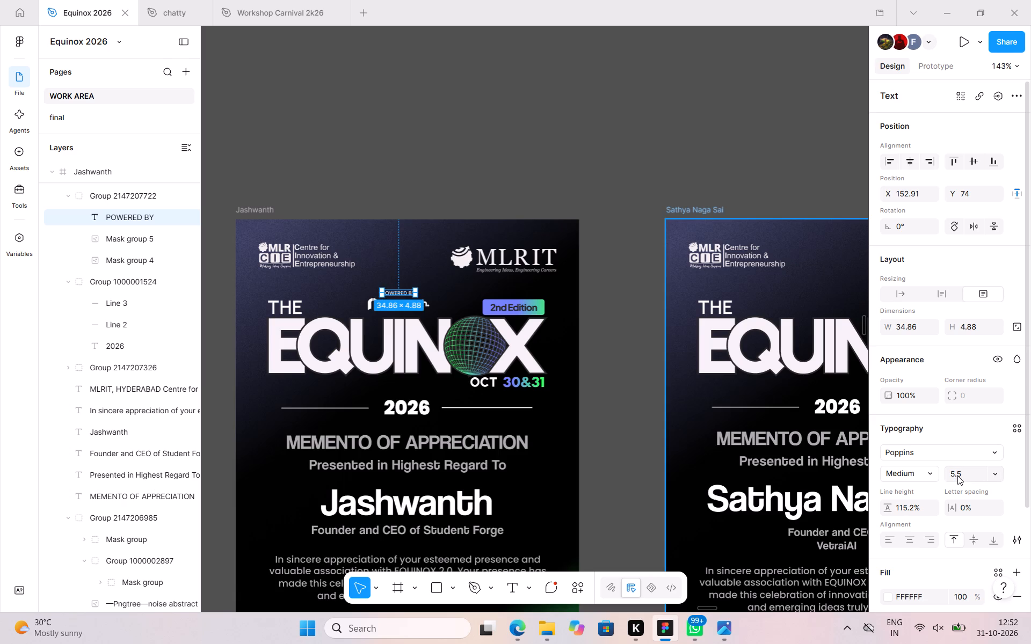
pyautogui.click(579, 225)
pyautogui.click(535, 182)
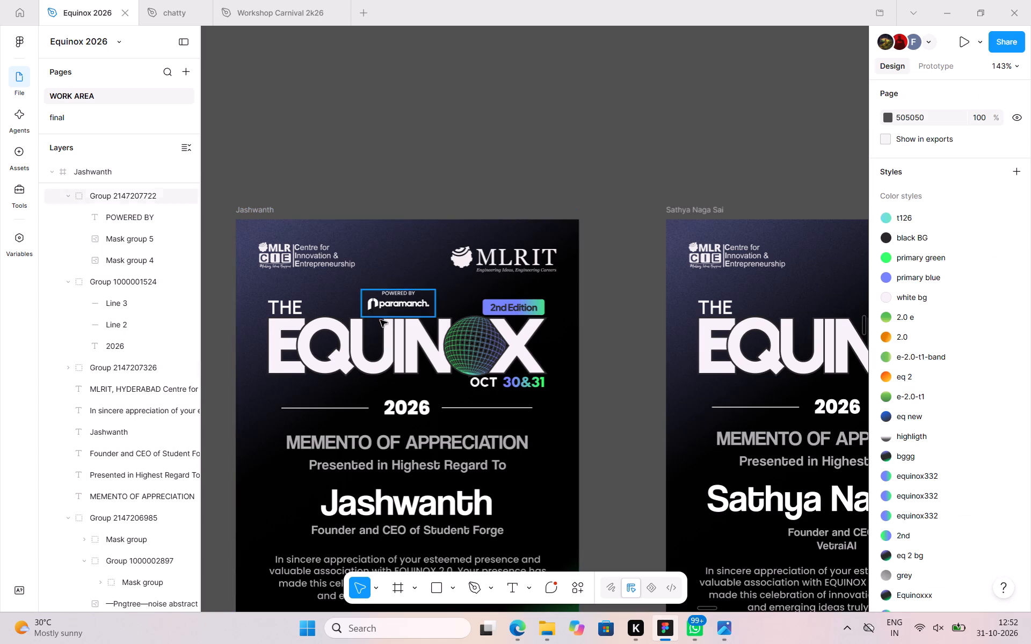
# Nudge the whole POWERED BY paramanch logo group down to Y 76.
pyautogui.click(386, 307)
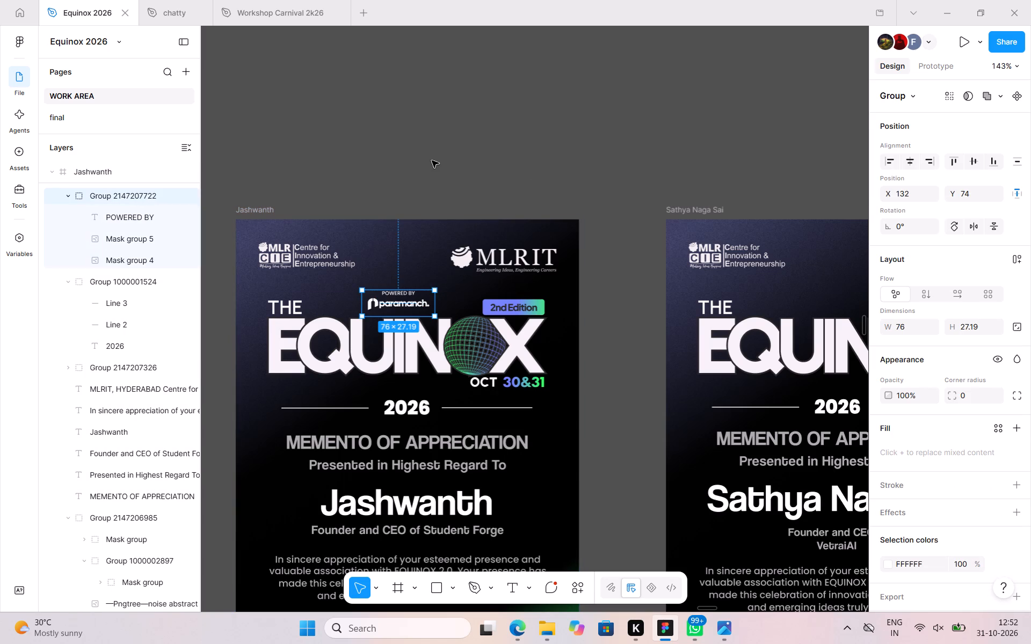
pyautogui.press('Down')
pyautogui.press('Down')
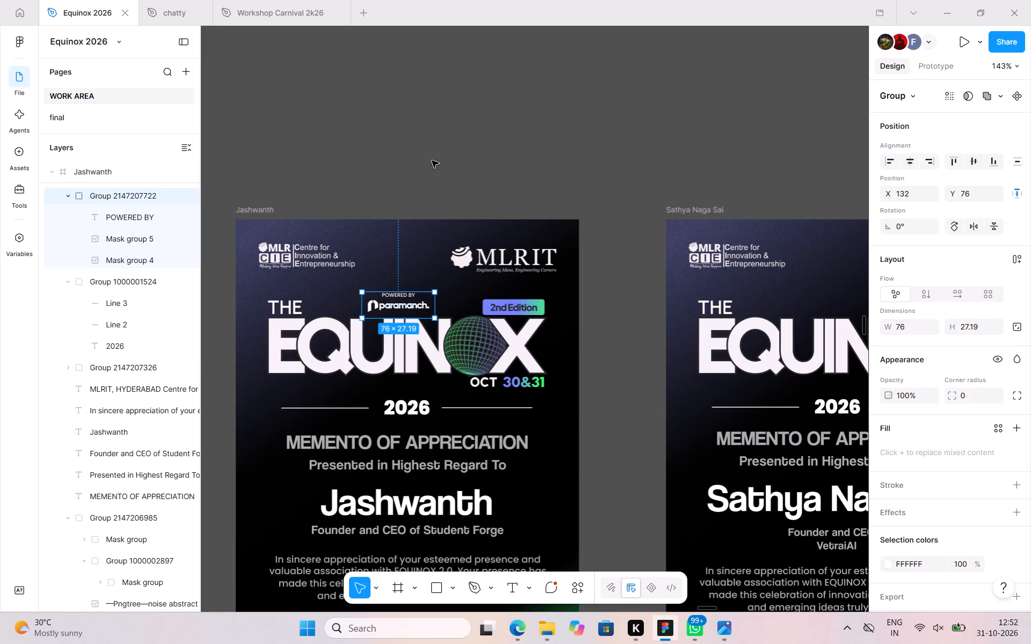
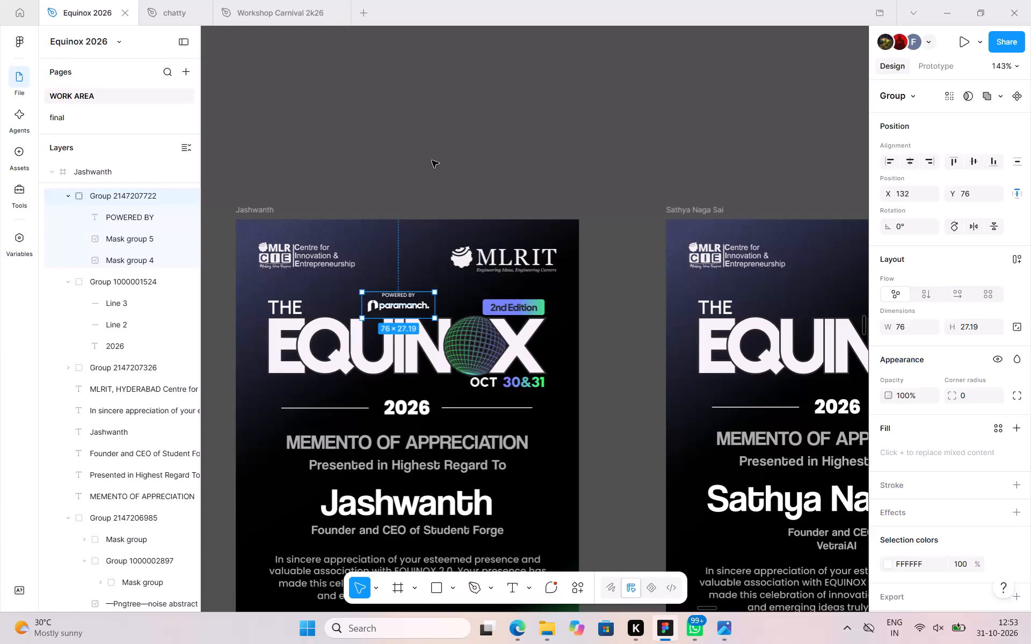
# Copy the POWERED BY paramanch logo group from Jashwanth's memento into the other two first-row mementos at X 132, Y 76.
pyautogui.click(403, 222)
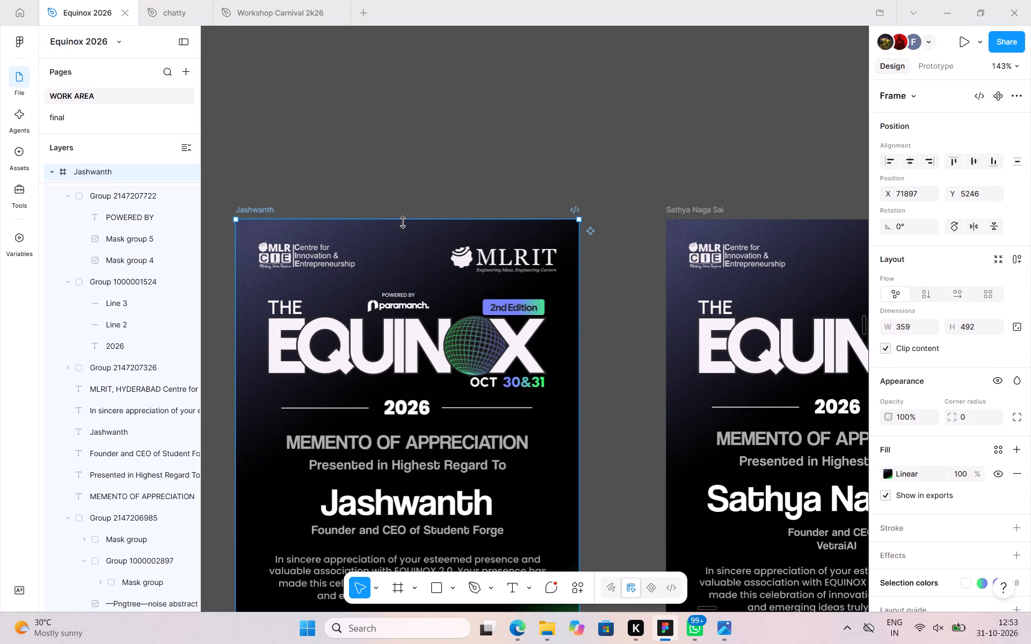
pyautogui.scroll(-1, 403, 222)
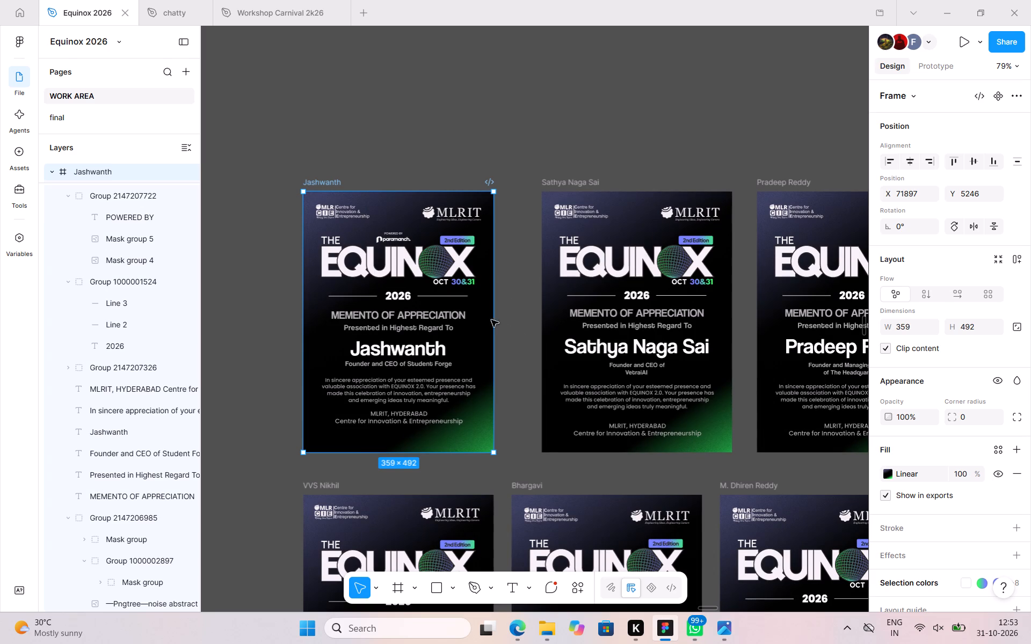
pyautogui.click(391, 246)
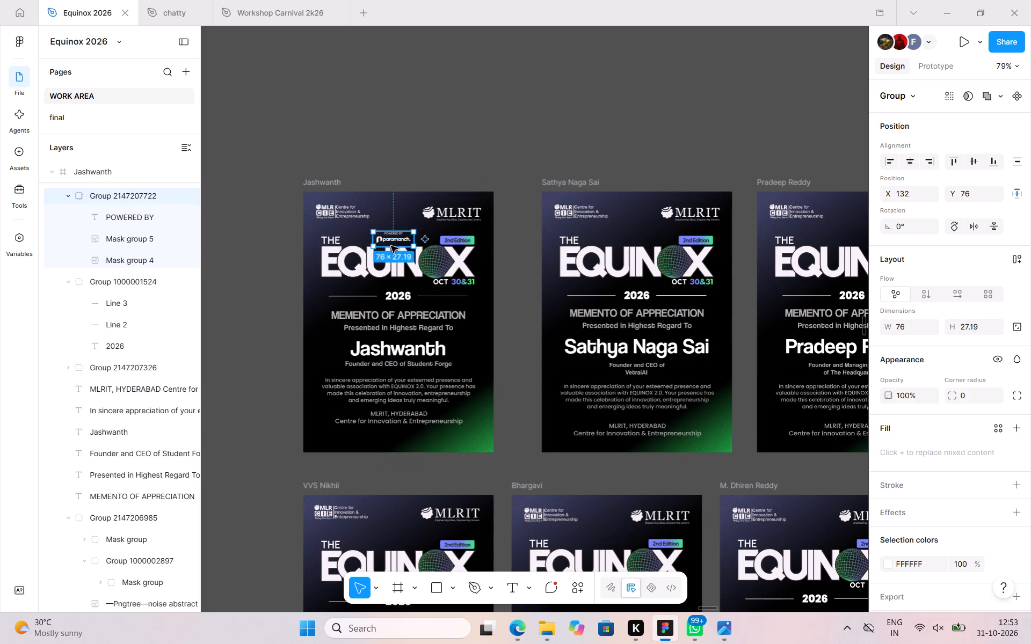
pyautogui.hotkey('ctrl', 'c')
pyautogui.click(627, 218)
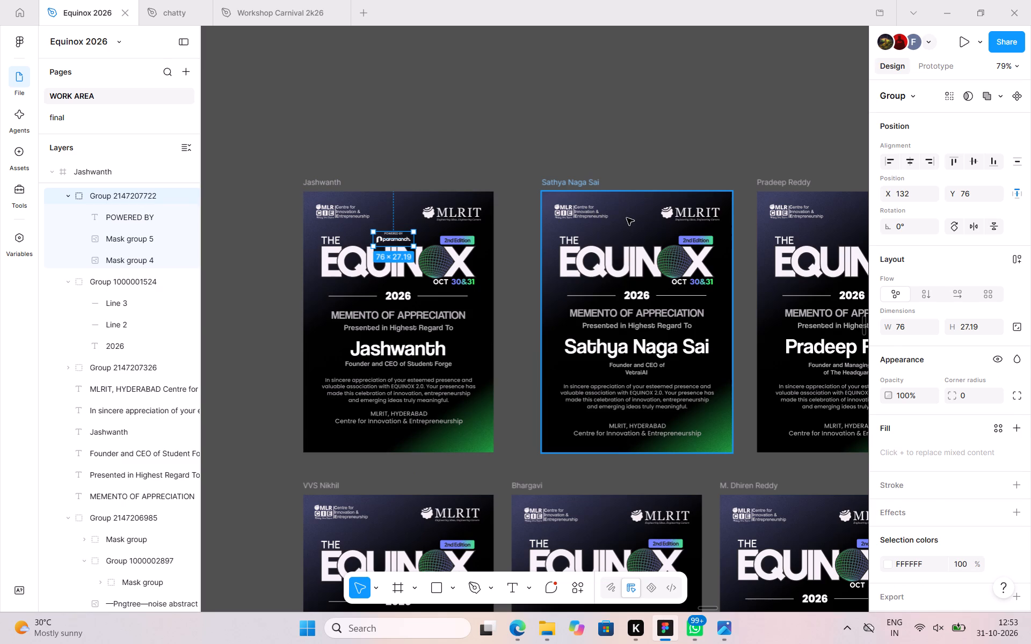
pyautogui.hotkey('ctrl', 'v')
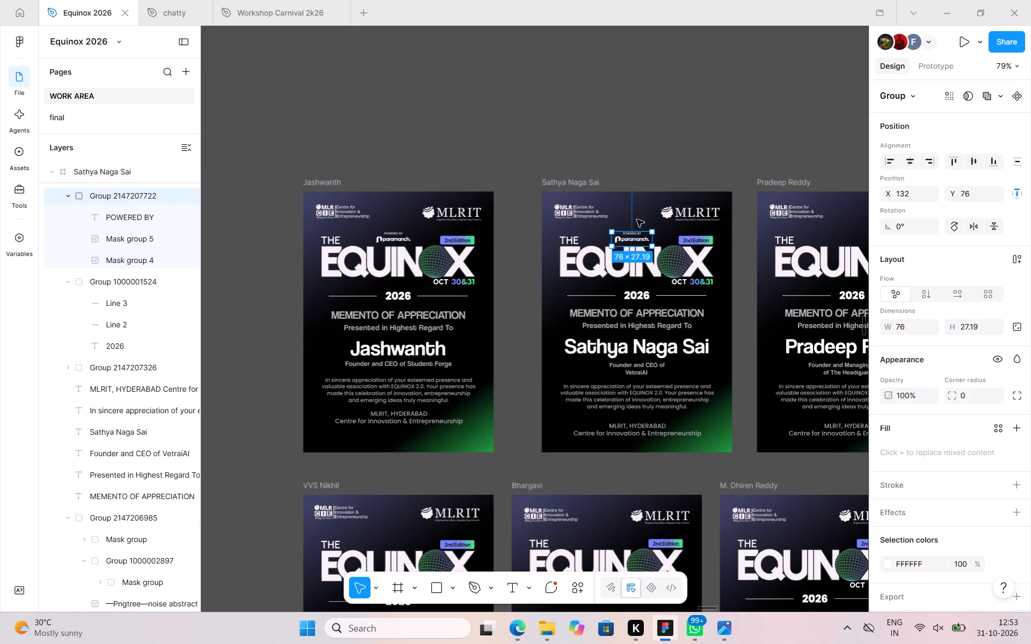
pyautogui.hscroll(-1, 773, 240)
pyautogui.click(703, 201)
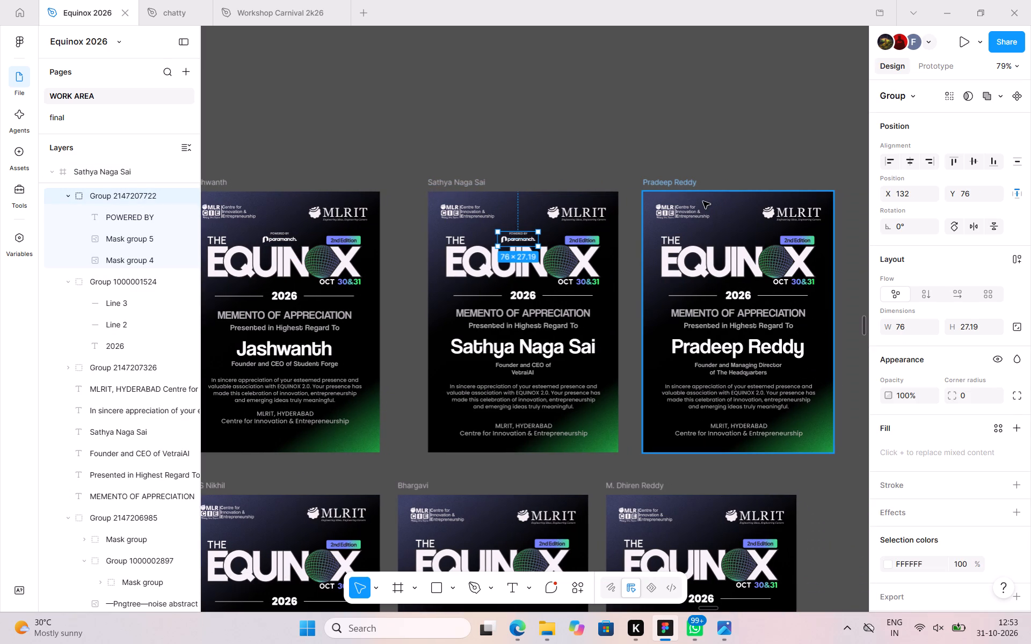
pyautogui.hotkey('ctrl', 'v')
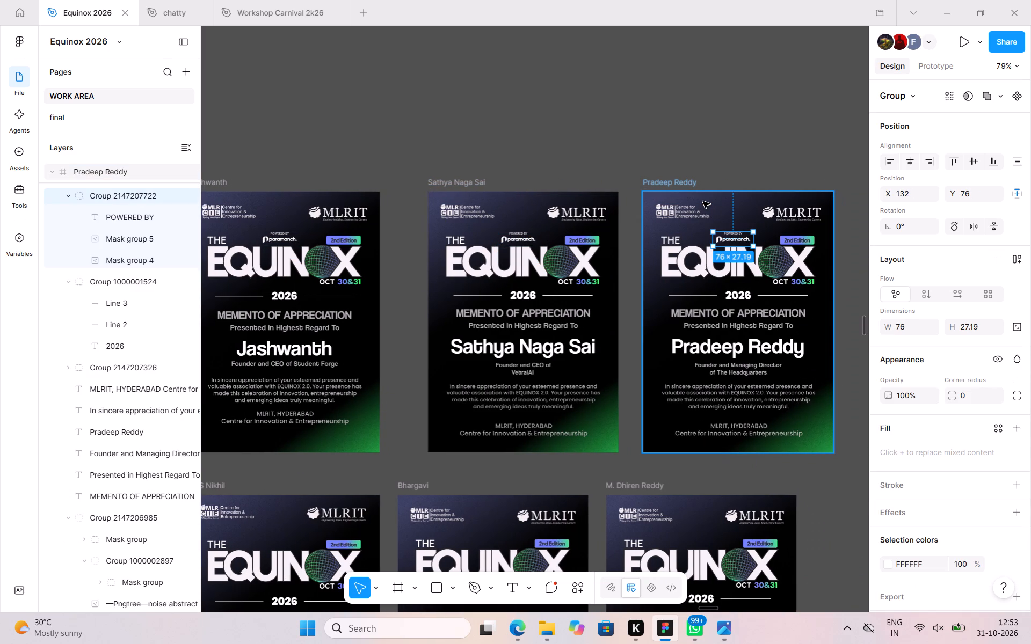
# Paste the POWERED BY paramanch logo group into all three second-row mementos, including Bhargavi's, at X 132, Y 76.
pyautogui.hscroll(-3, 801, 201)
pyautogui.scroll(-1, 801, 201)
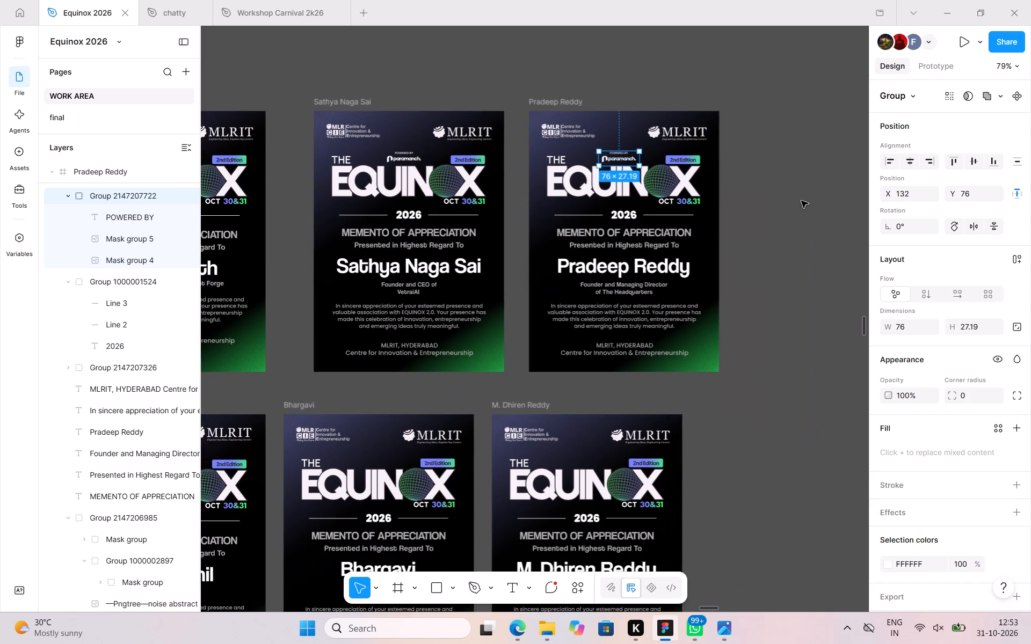
pyautogui.scroll(-1, 801, 201)
pyautogui.click(330, 306)
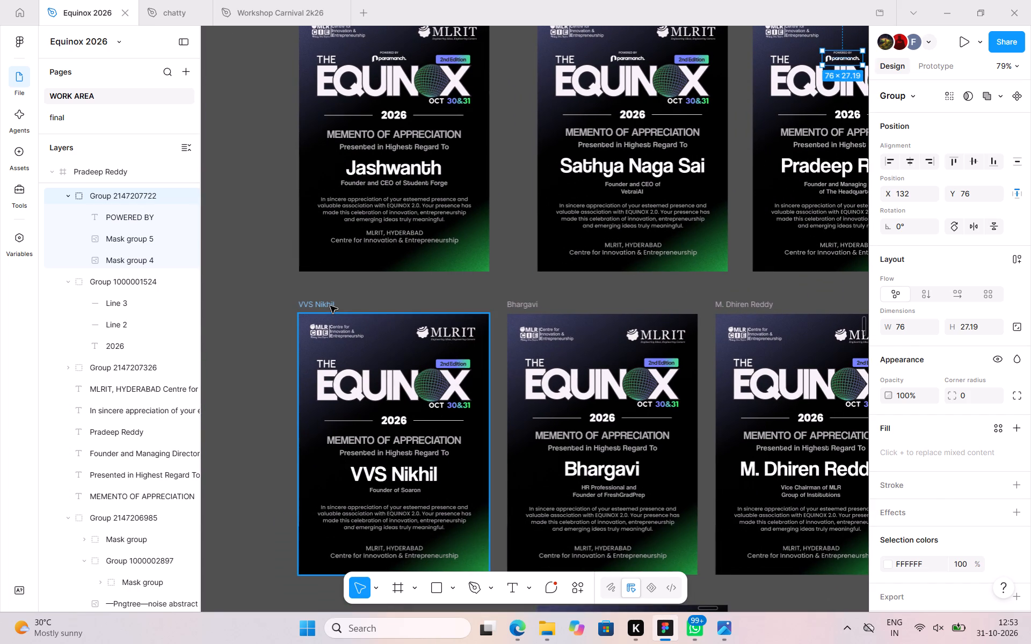
pyautogui.hotkey('ctrl', 'v')
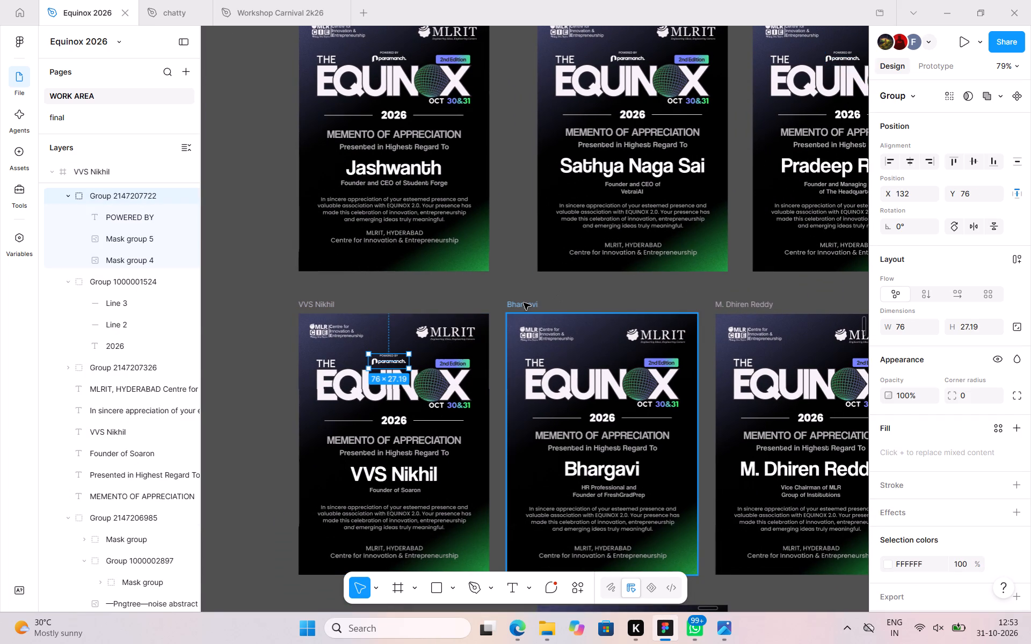
pyautogui.click(524, 303)
pyautogui.hotkey('ctrl', 'v')
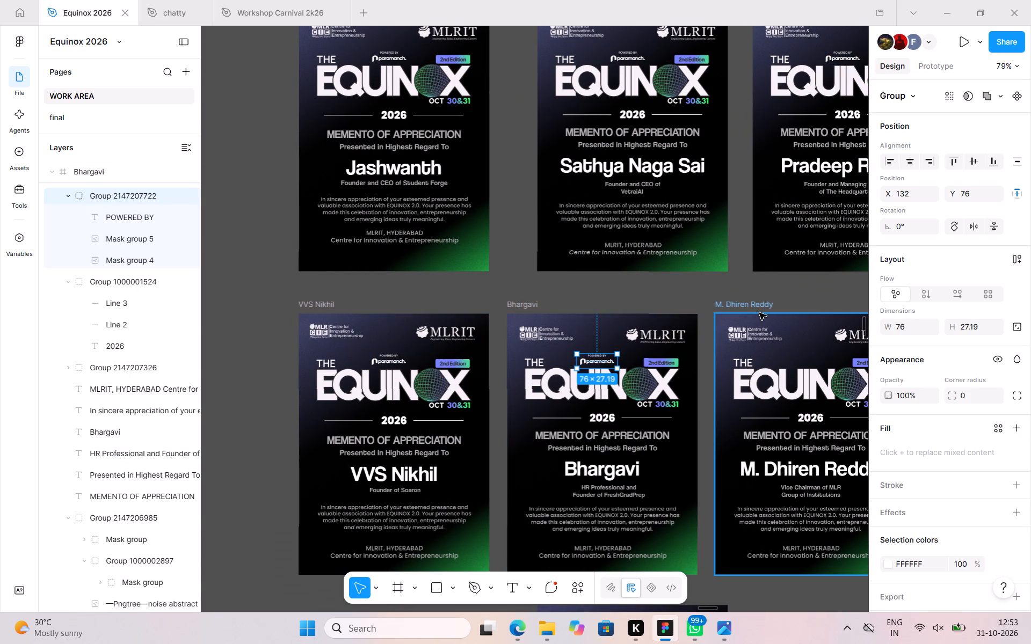
pyautogui.click(759, 309)
pyautogui.hotkey('ctrl', 'v')
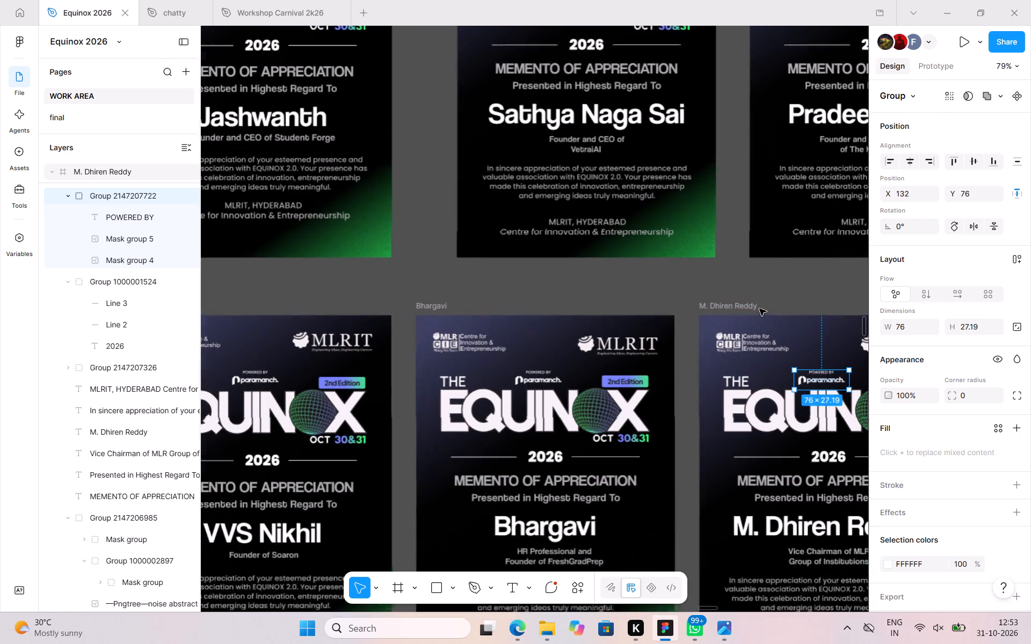
# Paste the POWERED BY paramanch logo group into all three third-row mementos, including Karthik's, at X 132, Y 76.
pyautogui.hscroll(-1, 759, 309)
pyautogui.scroll(-1, 759, 309)
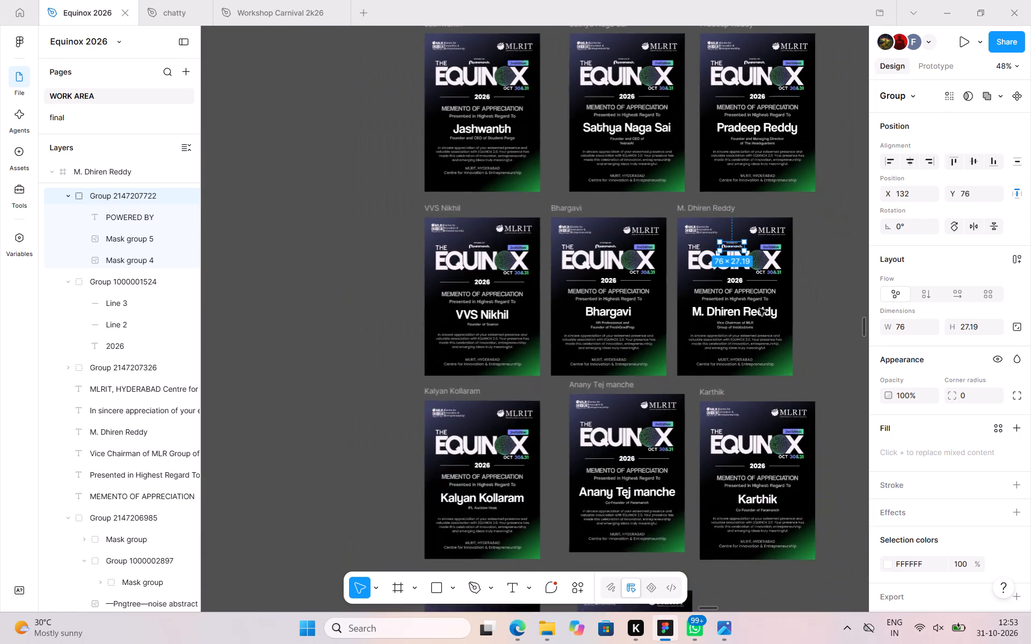
pyautogui.scroll(1, 759, 309)
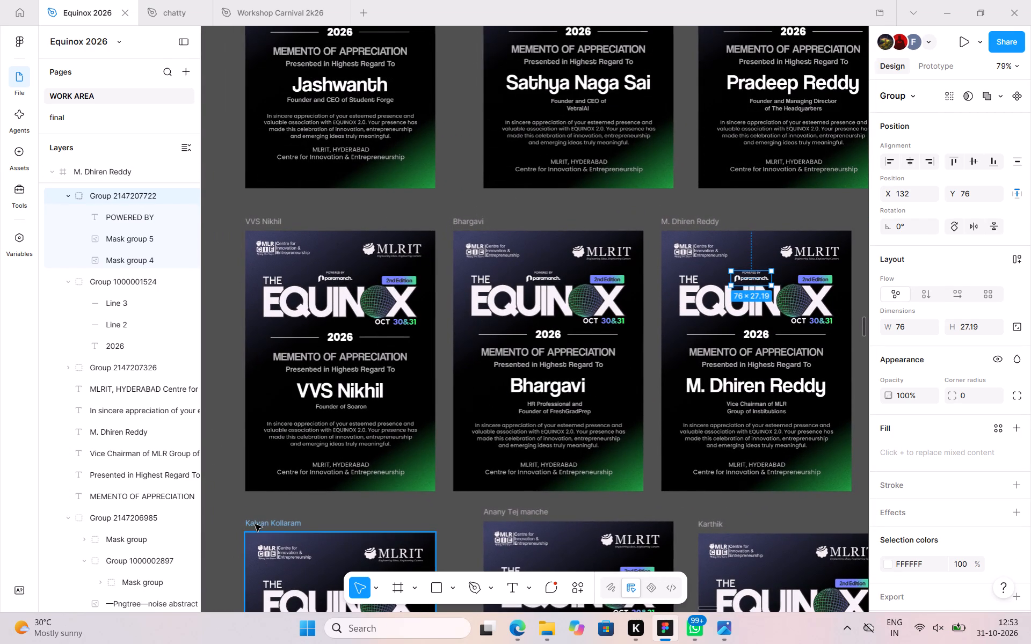
pyautogui.click(255, 526)
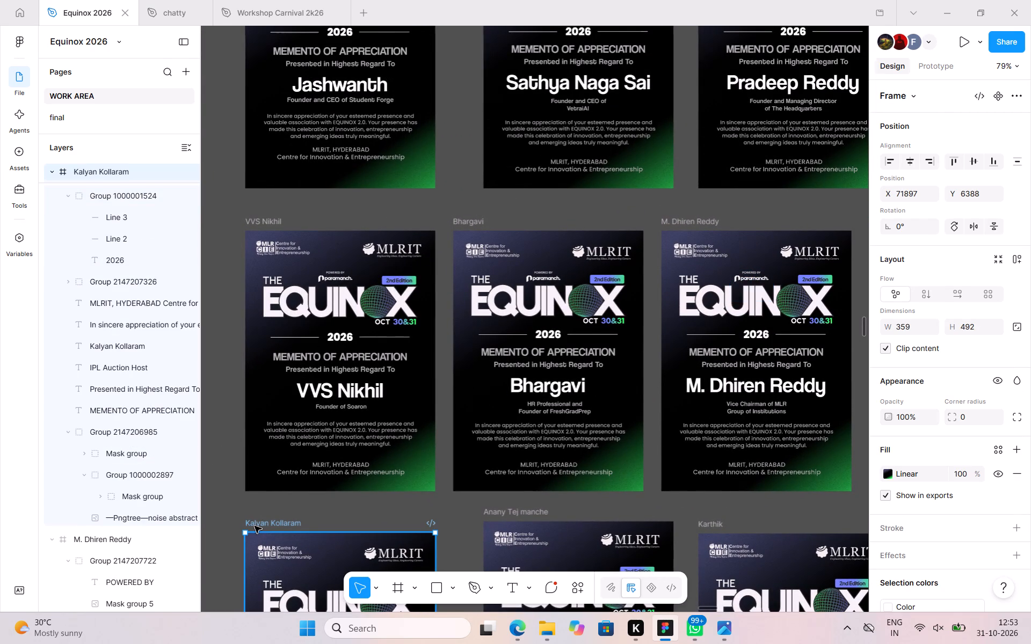
pyautogui.hotkey('ctrl', 'v')
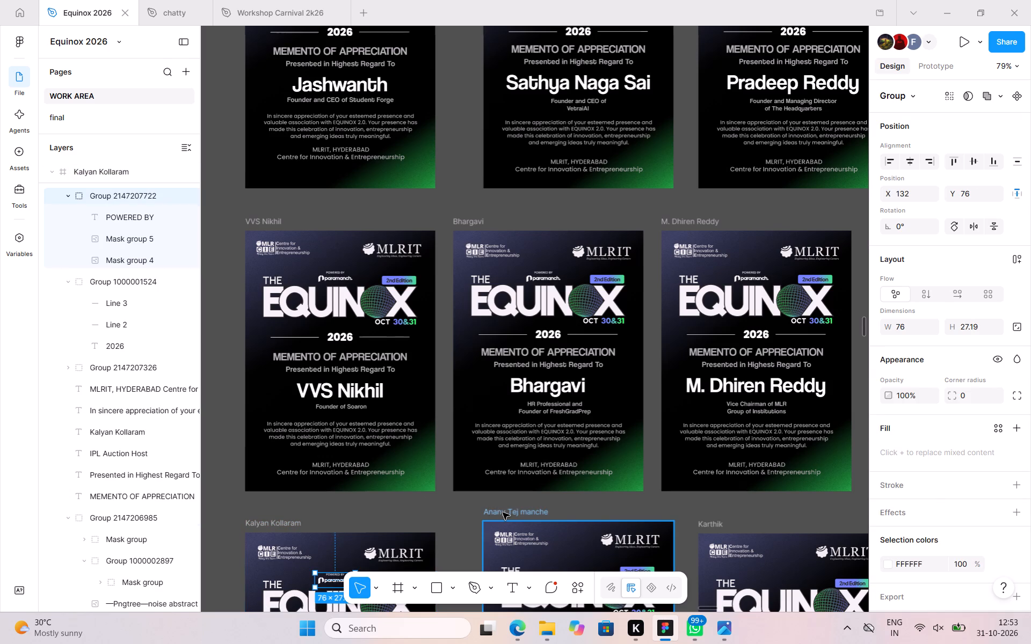
pyautogui.click(503, 513)
pyautogui.hotkey('ctrl', 'v')
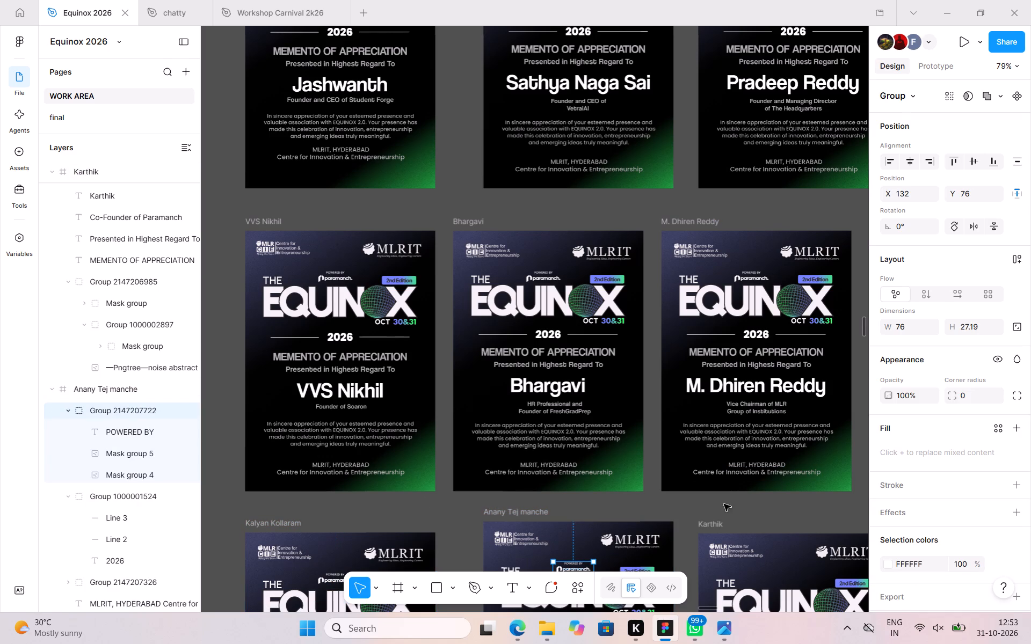
pyautogui.click(713, 521)
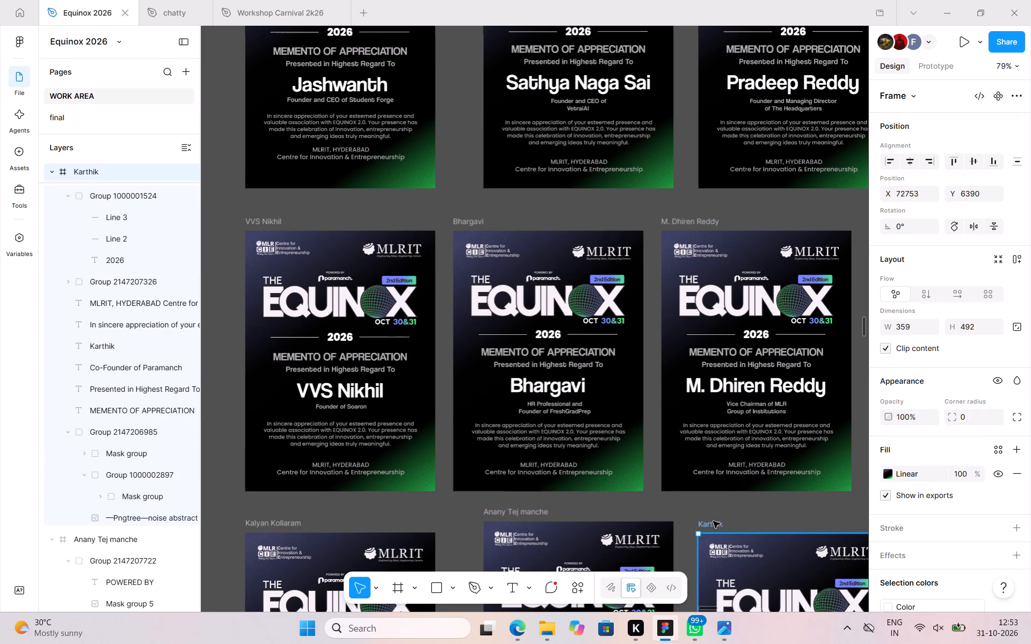
pyautogui.hotkey('ctrl', 'v')
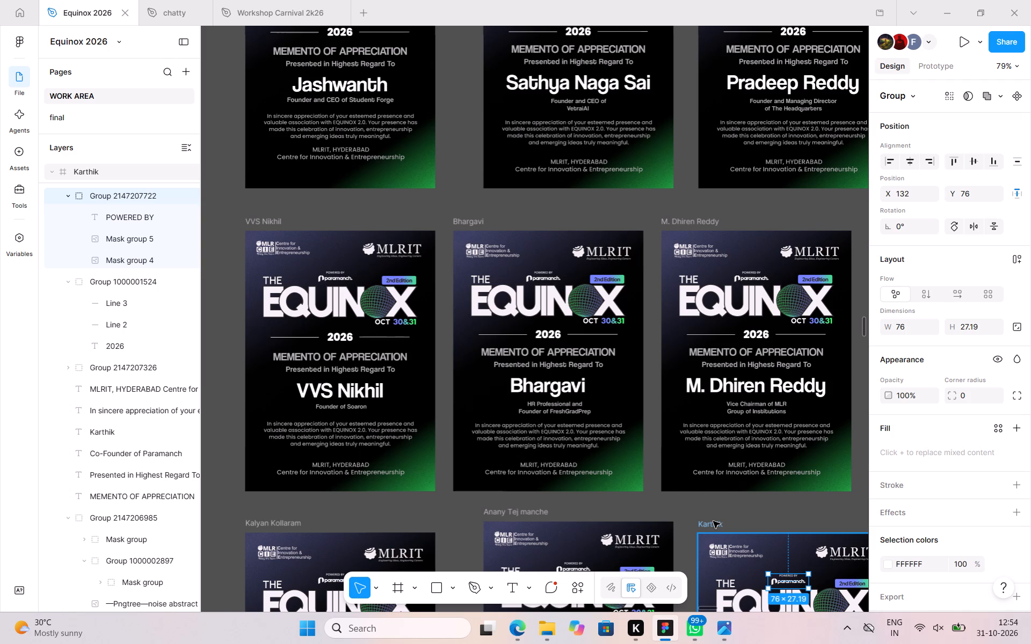
# Paste the POWERED BY paramanch logo group into both fourth-row mementos at X 132, Y 76, and clear the selection.
pyautogui.scroll(-2, 713, 521)
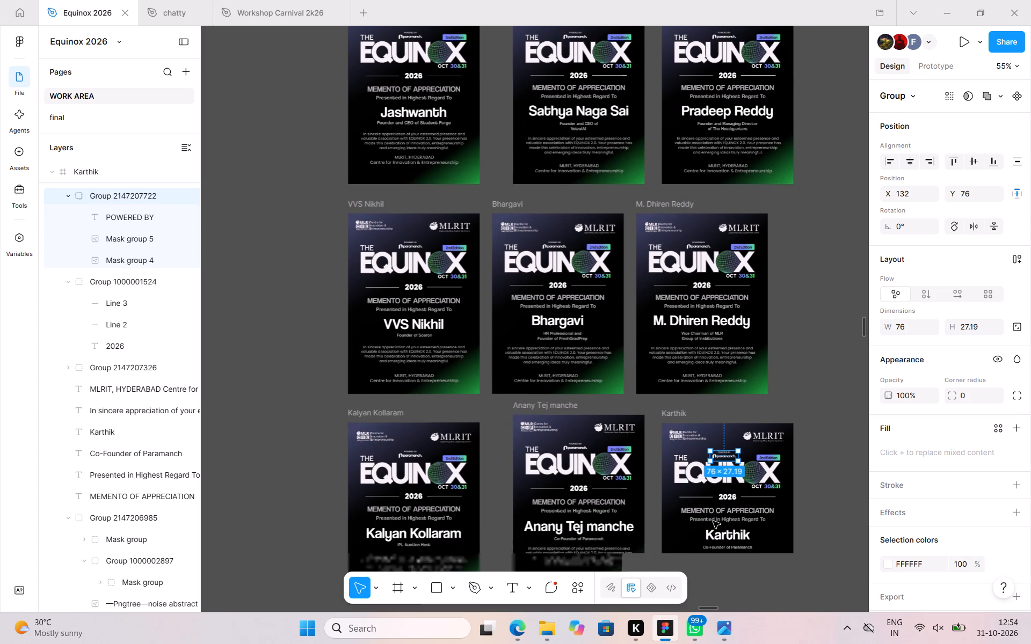
pyautogui.scroll(-2, 713, 521)
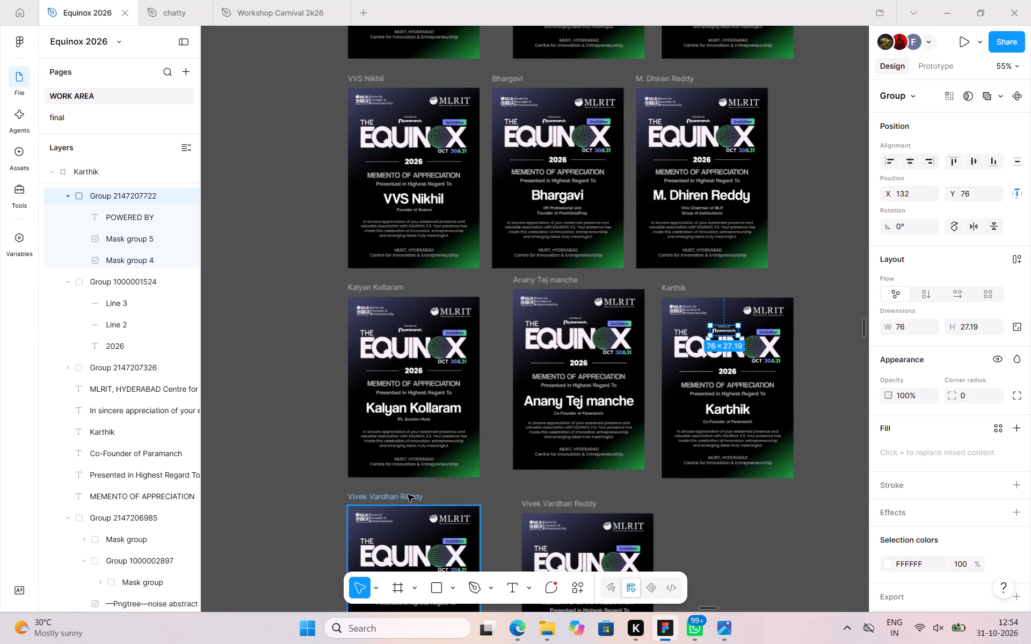
pyautogui.click(403, 495)
pyautogui.hotkey('ctrl', 'v')
pyautogui.click(547, 506)
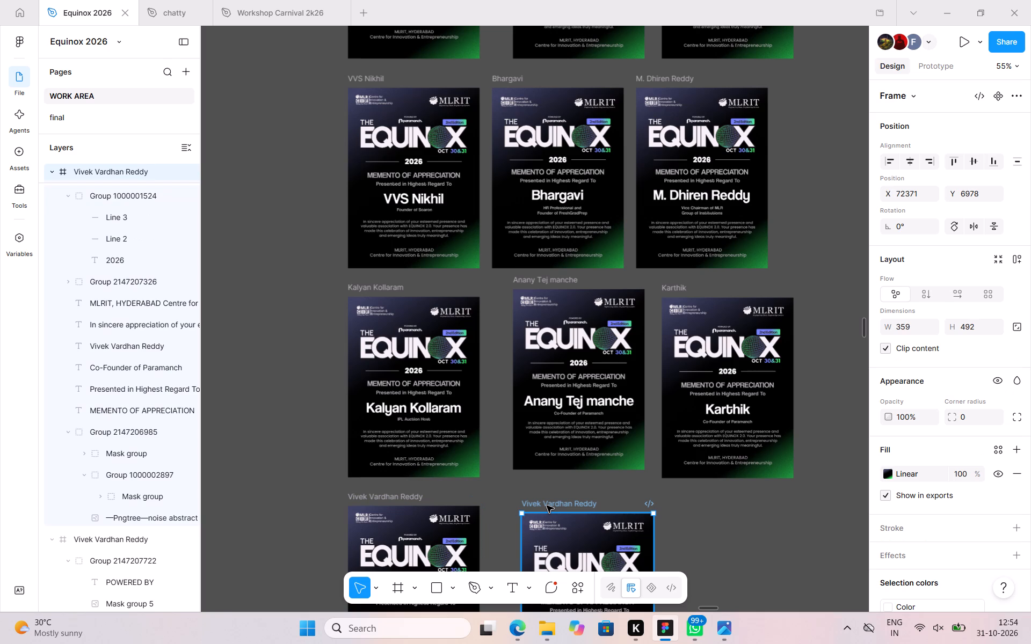
pyautogui.hotkey('ctrl', 'v')
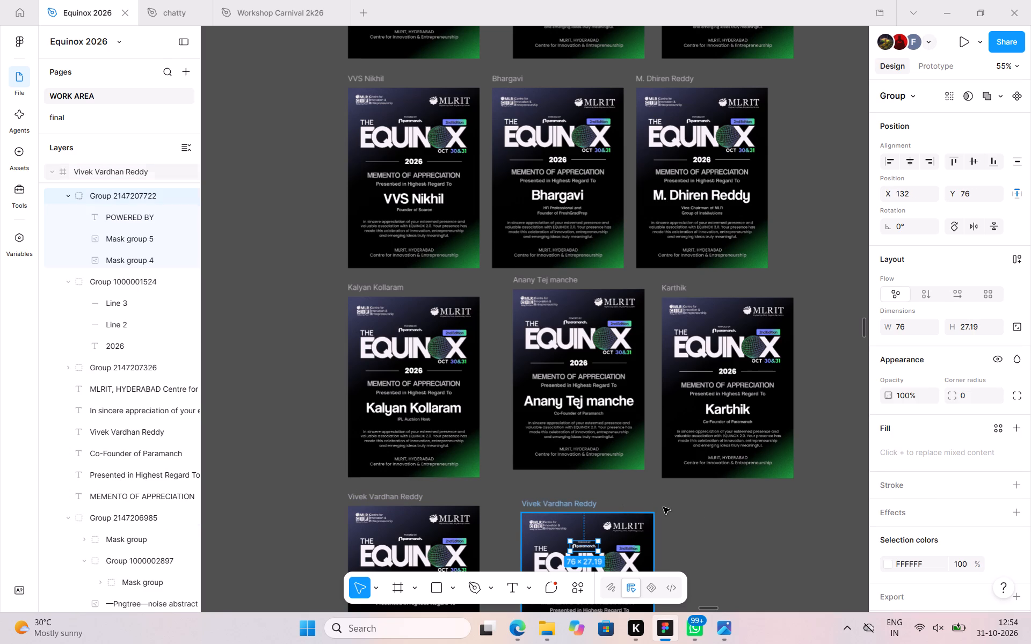
pyautogui.click(697, 511)
# Review the paramanch logo placement and the text on all mementos, from the first row down to the fourth.
pyautogui.scroll(1, 697, 511)
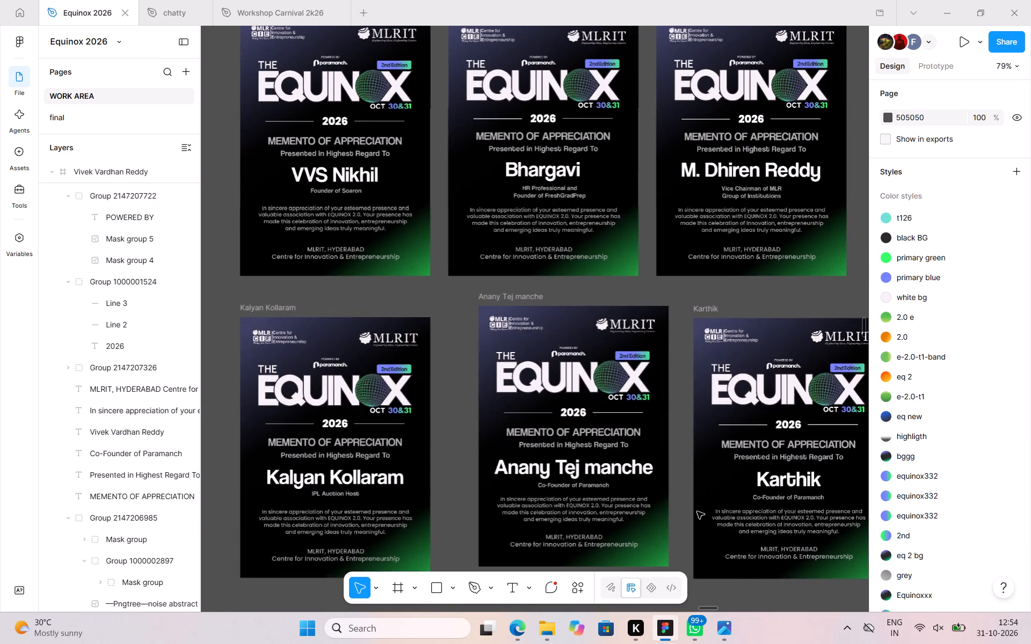
pyautogui.scroll(4, 697, 511)
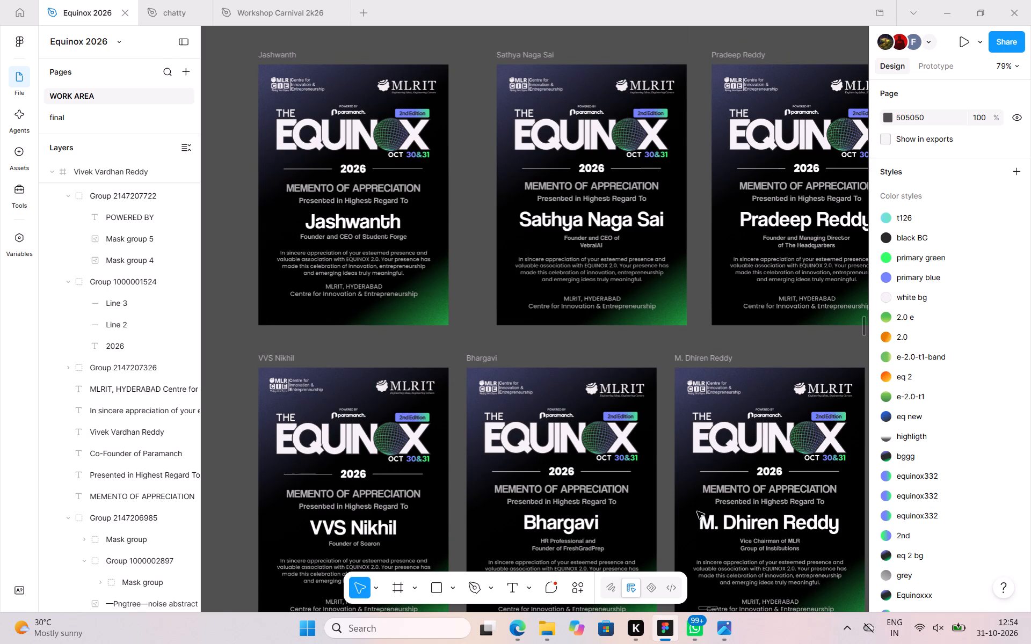
pyautogui.hscroll(-2, 697, 511)
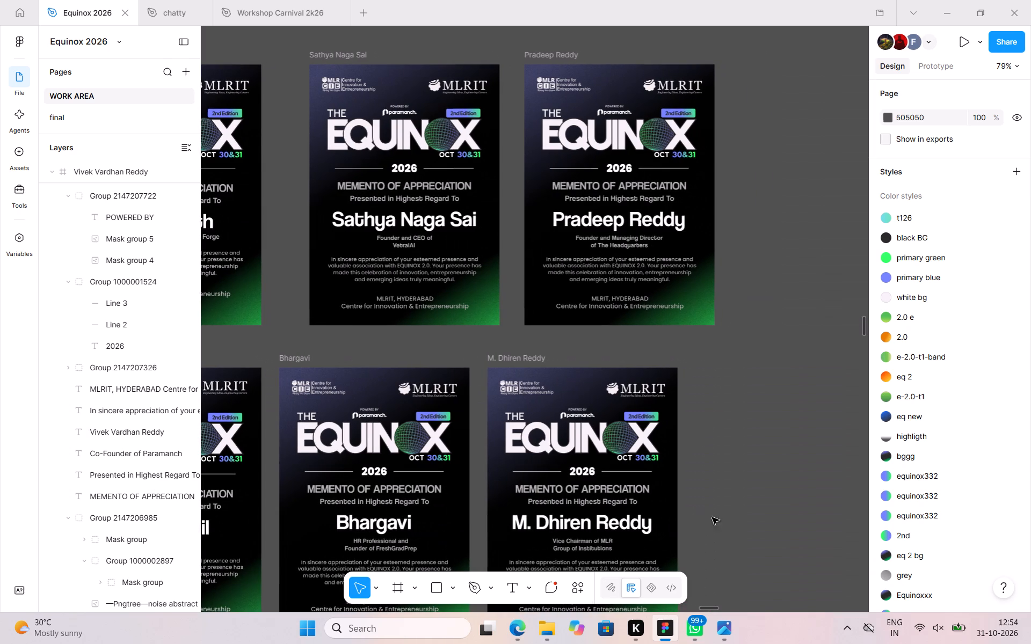
pyautogui.scroll(-4, 734, 528)
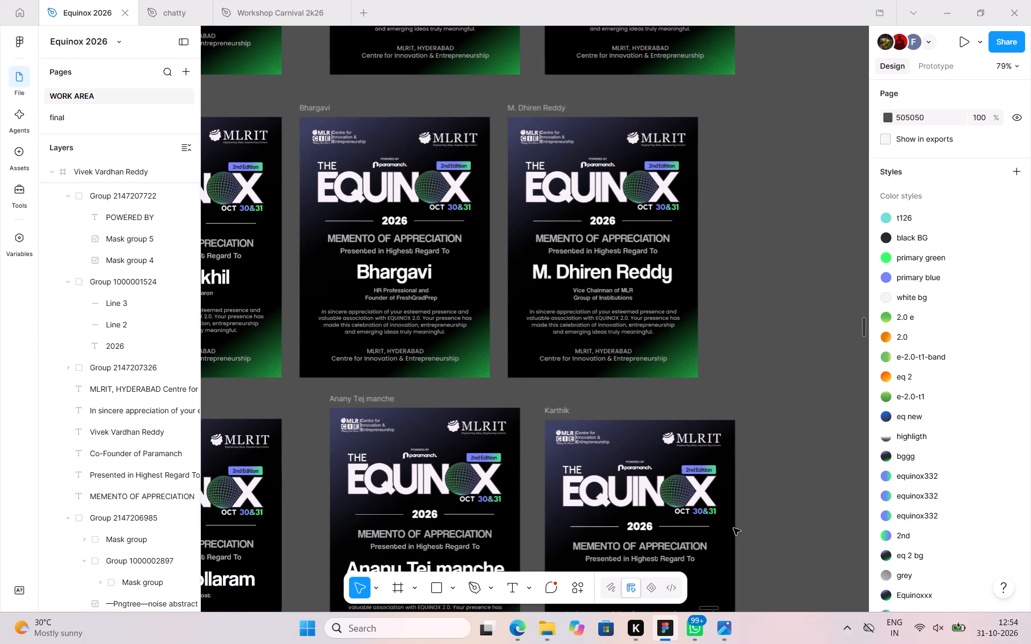
pyautogui.scroll(-1, 734, 528)
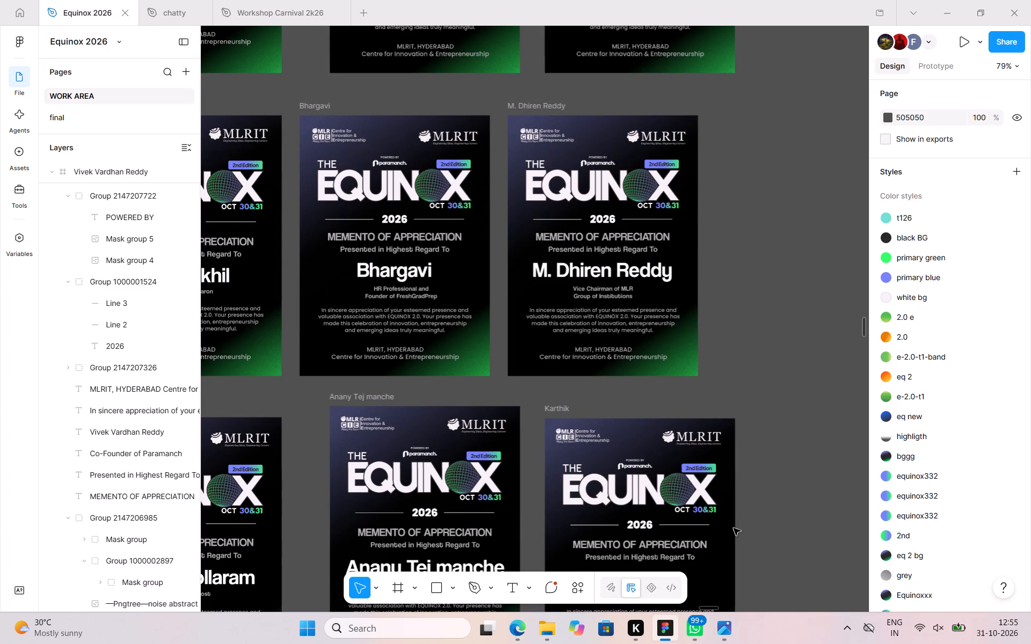
pyautogui.scroll(-2, 734, 528)
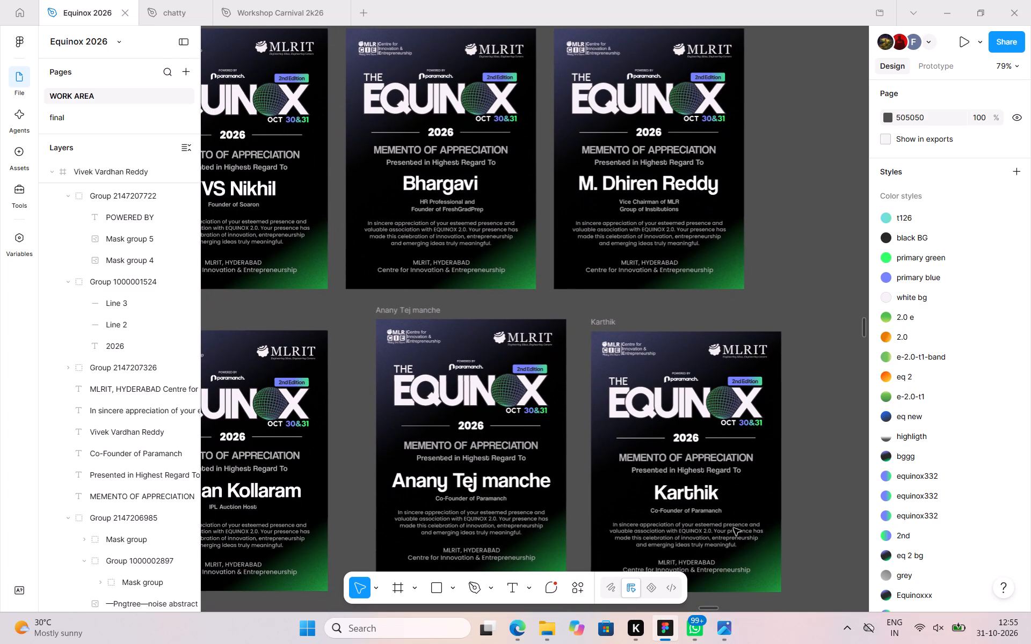
pyautogui.scroll(-2, 734, 528)
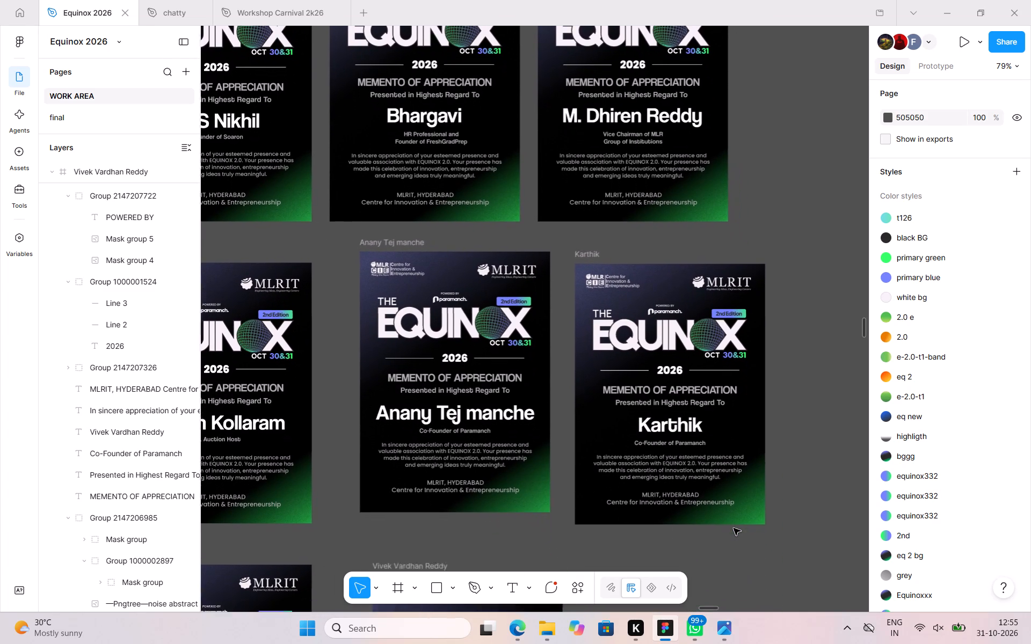
pyautogui.scroll(-2, 734, 528)
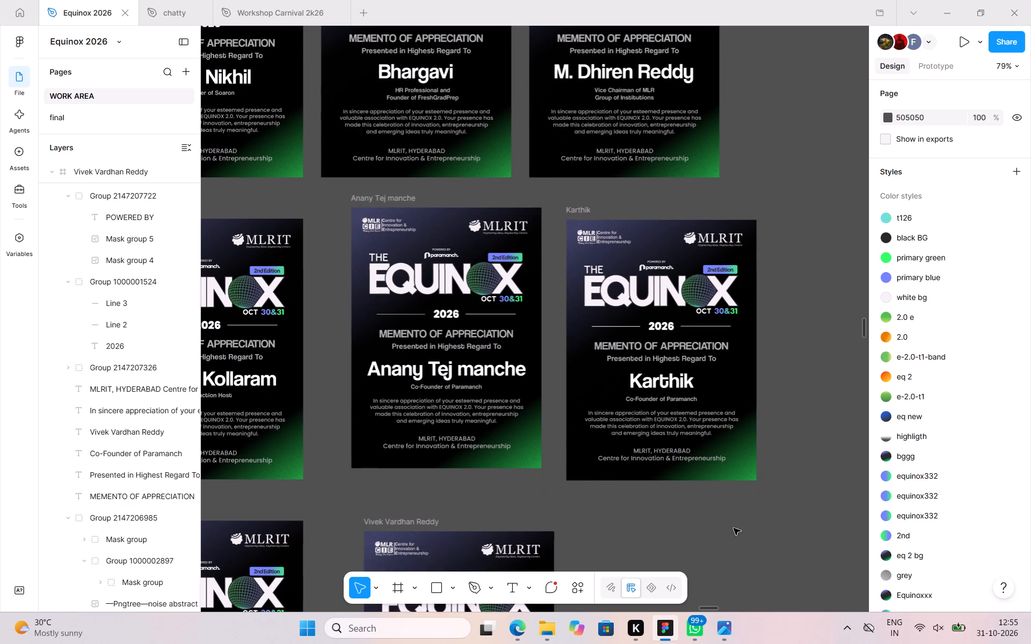
pyautogui.scroll(-3, 734, 528)
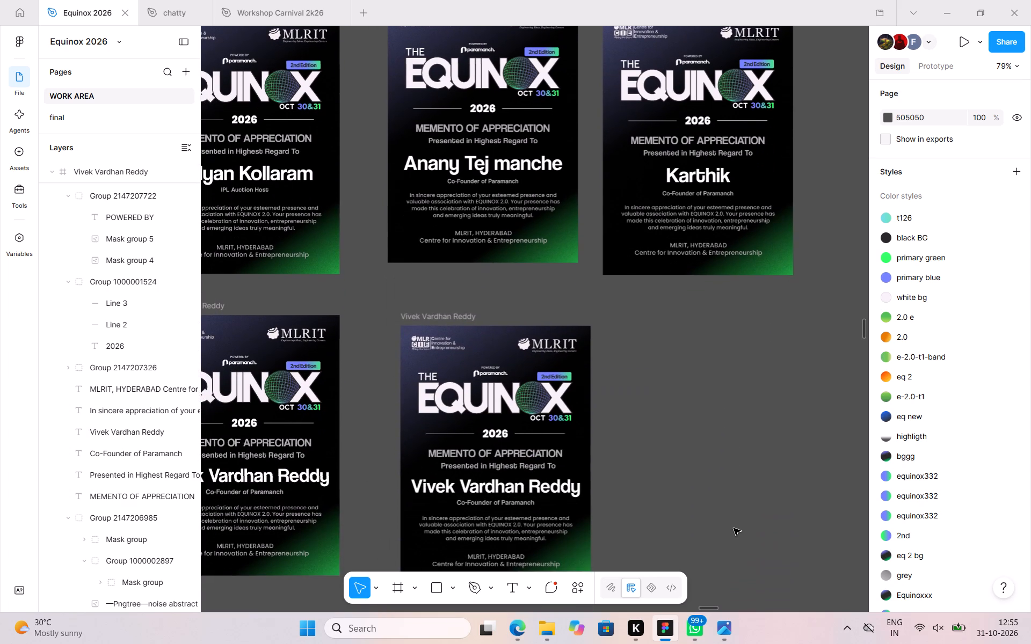
pyautogui.scroll(-1, 734, 528)
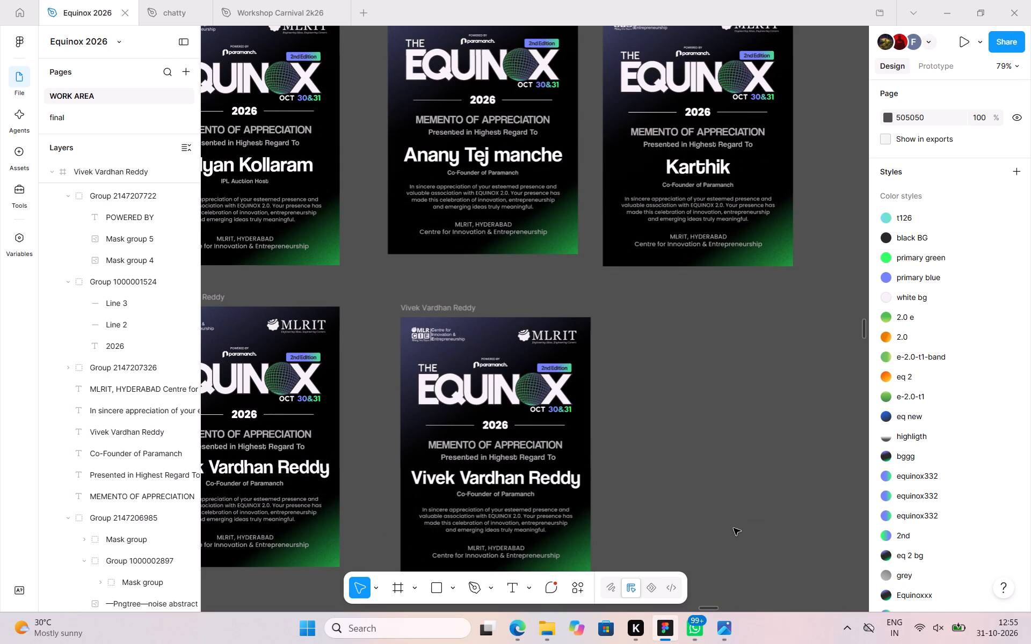
pyautogui.scroll(-1, 734, 528)
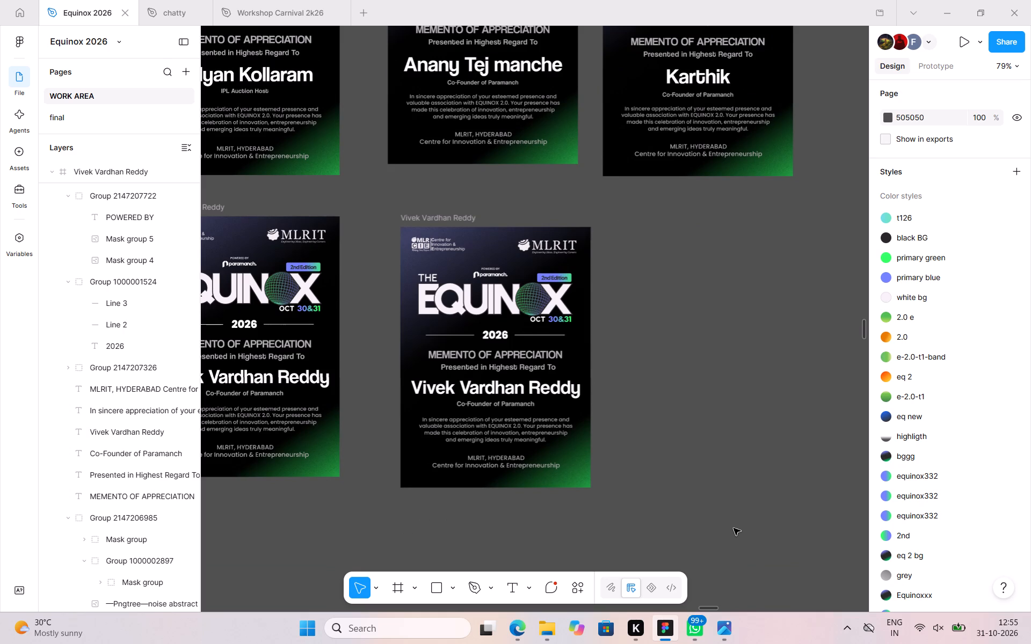
# Examine the paramanch logo placement and text on the fourth-row mementos and the third-row mementos above them.
pyautogui.scroll(-2, 734, 528)
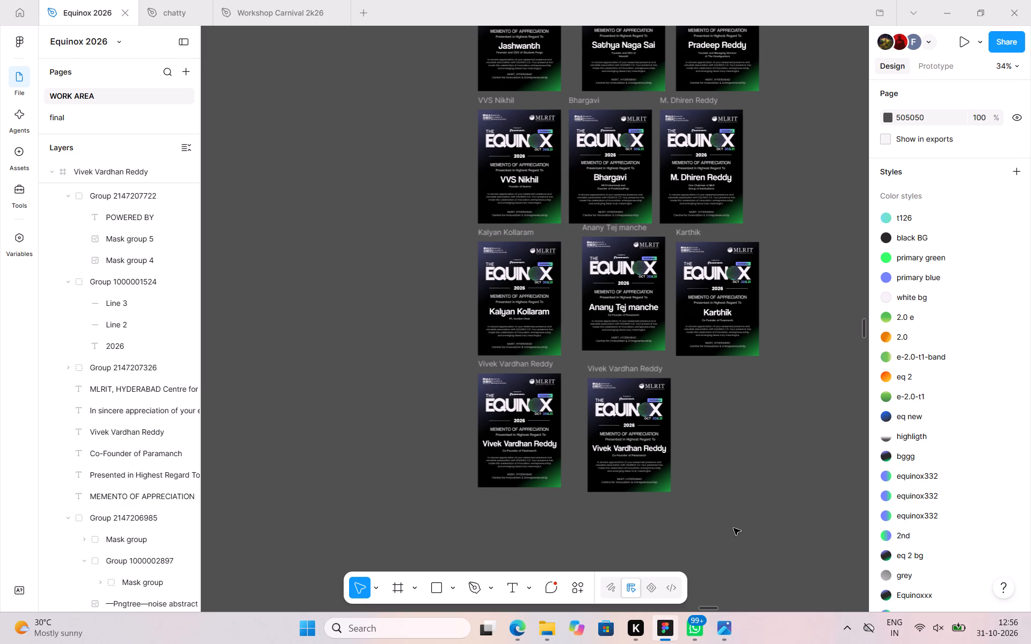
pyautogui.hscroll(1, 734, 528)
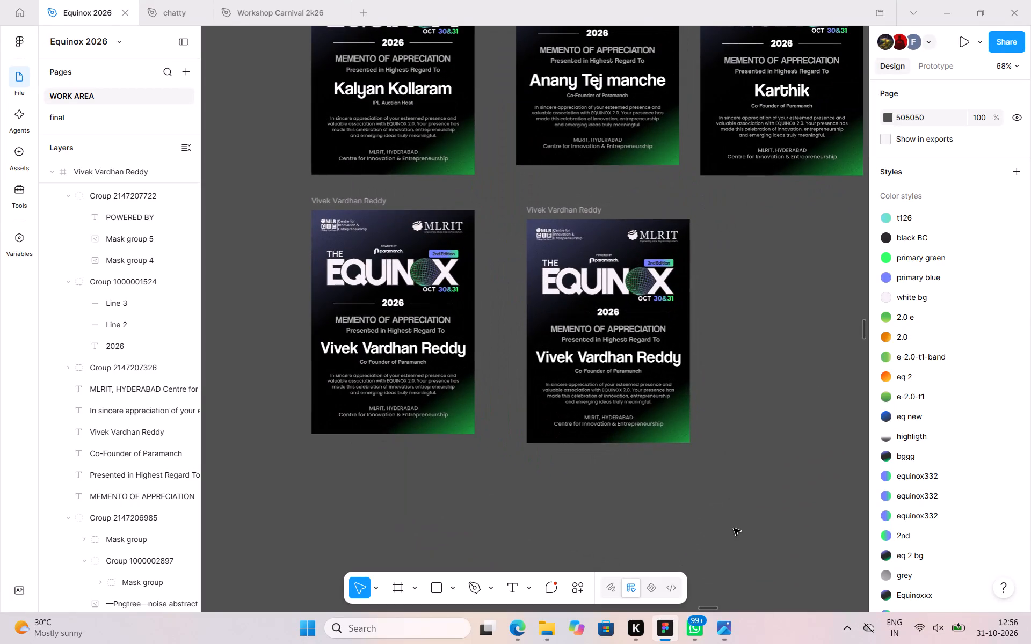
pyautogui.scroll(1, 734, 528)
pyautogui.hscroll(1, 734, 528)
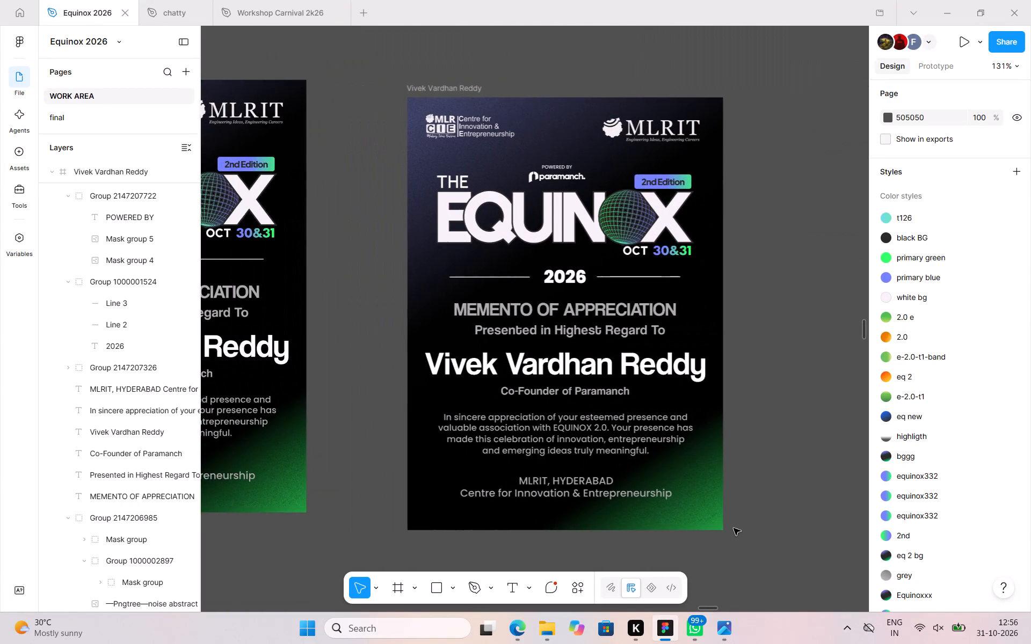
pyautogui.hscroll(3, 734, 528)
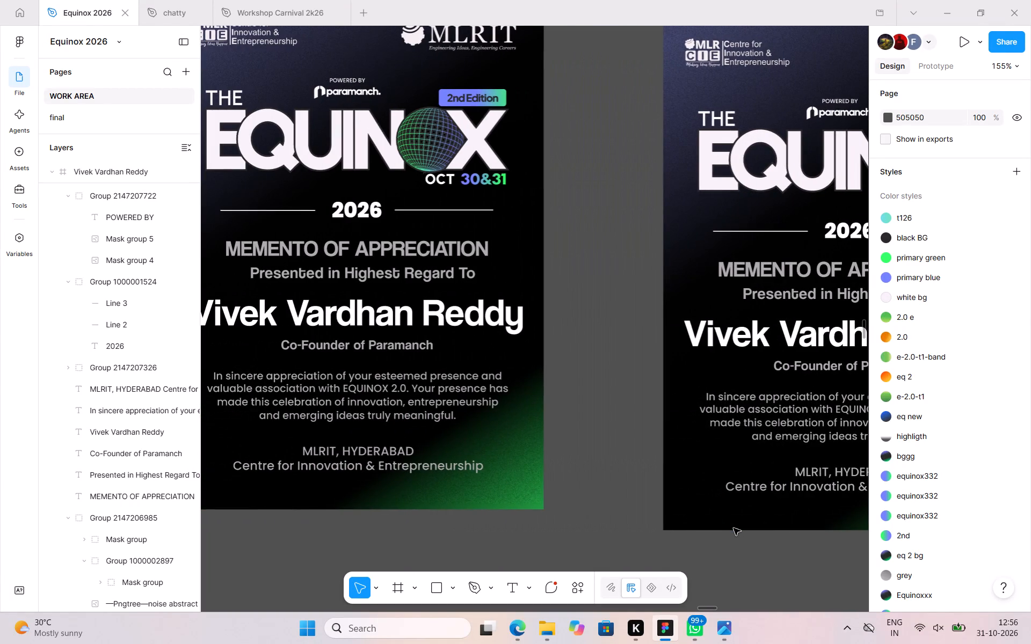
pyautogui.hscroll(-1, 734, 528)
pyautogui.scroll(1, 734, 528)
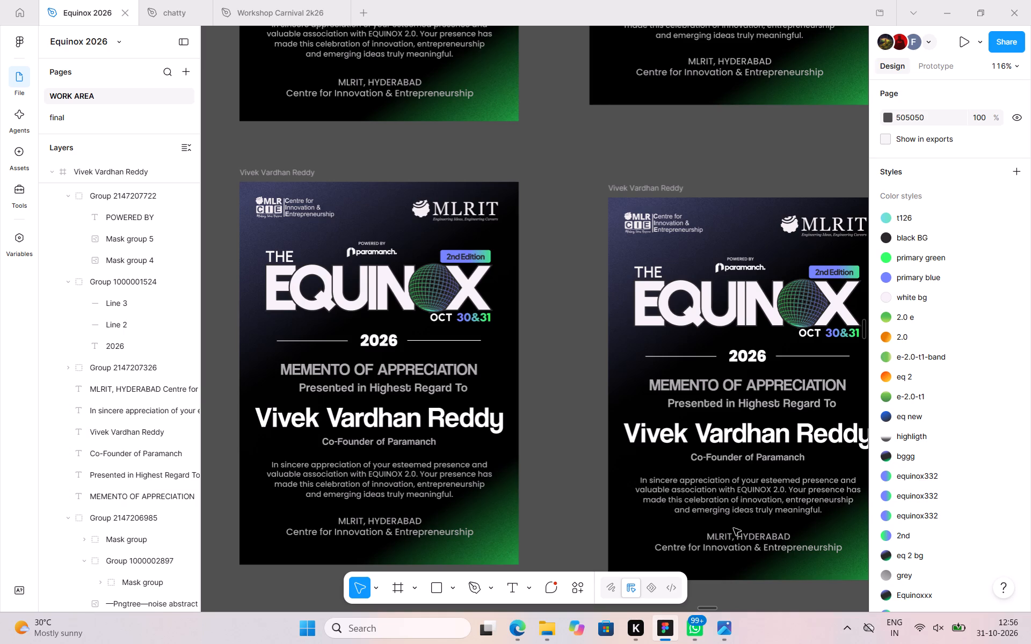
pyautogui.scroll(5, 734, 528)
pyautogui.hscroll(-1, 734, 528)
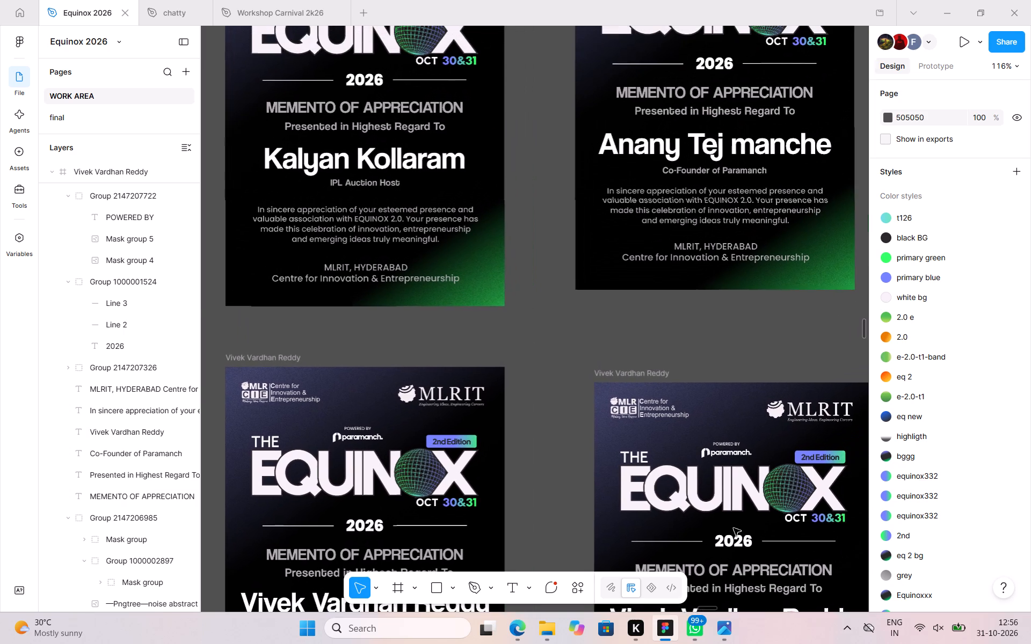
pyautogui.hscroll(-3, 734, 528)
pyautogui.scroll(2, 734, 528)
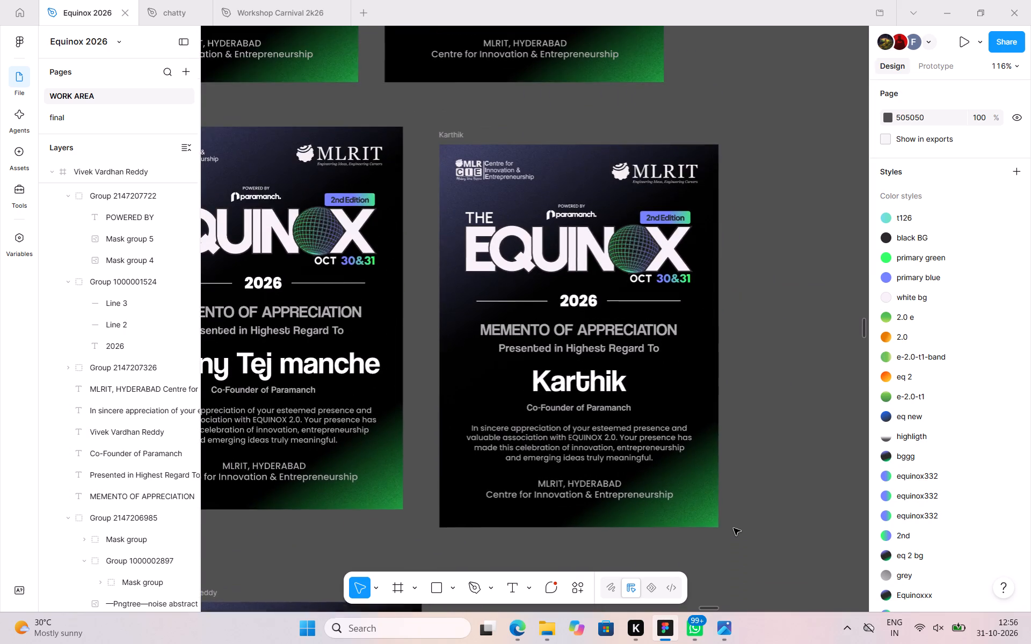
# Compare the designation lines, text and logo spacing across the second-row and first-row mementos.
pyautogui.scroll(2, 734, 528)
pyautogui.hscroll(2, 734, 528)
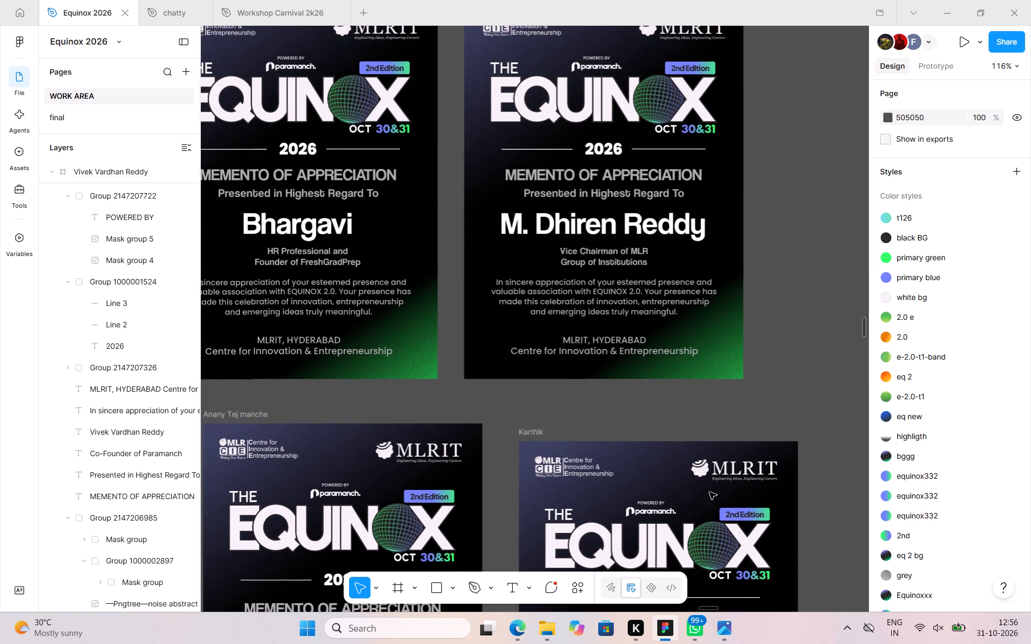
pyautogui.scroll(2, 601, 345)
pyautogui.hscroll(1, 601, 345)
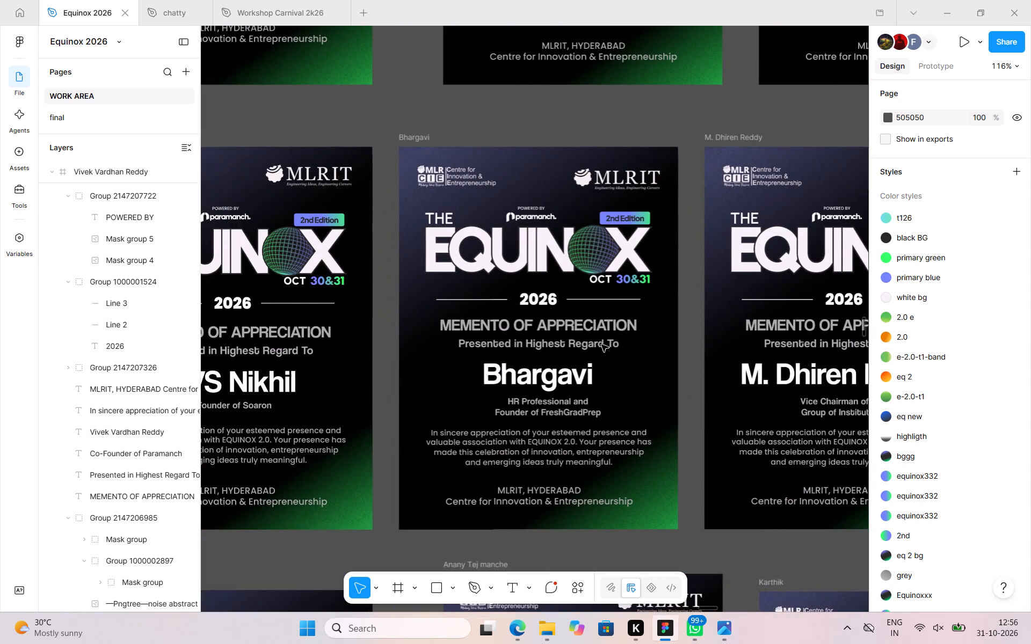
pyautogui.hscroll(2, 601, 345)
pyautogui.scroll(2, 601, 345)
pyautogui.hscroll(-1, 601, 345)
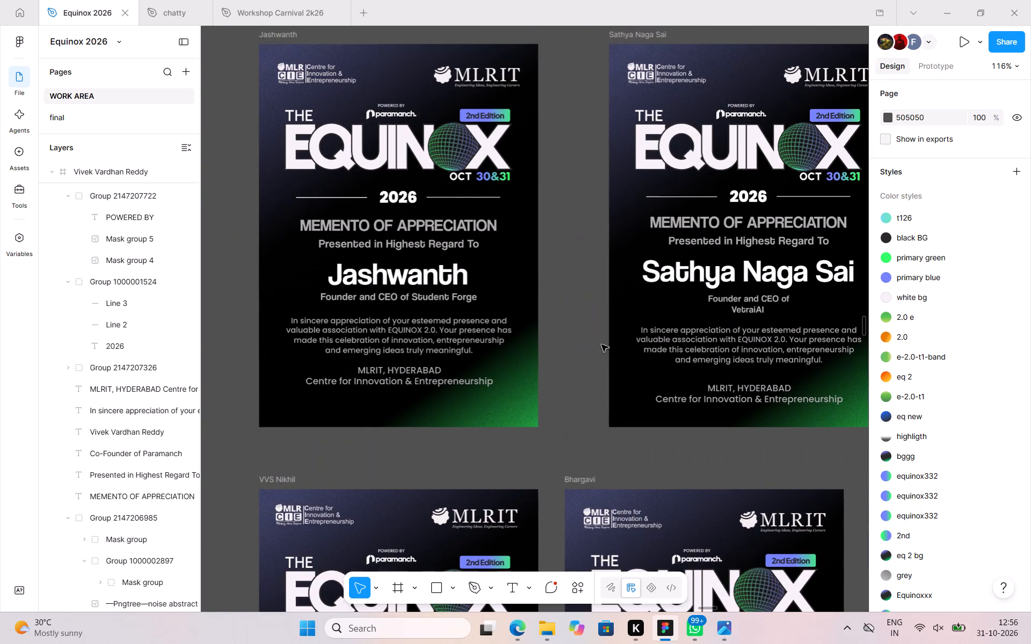
pyautogui.hscroll(-3, 601, 345)
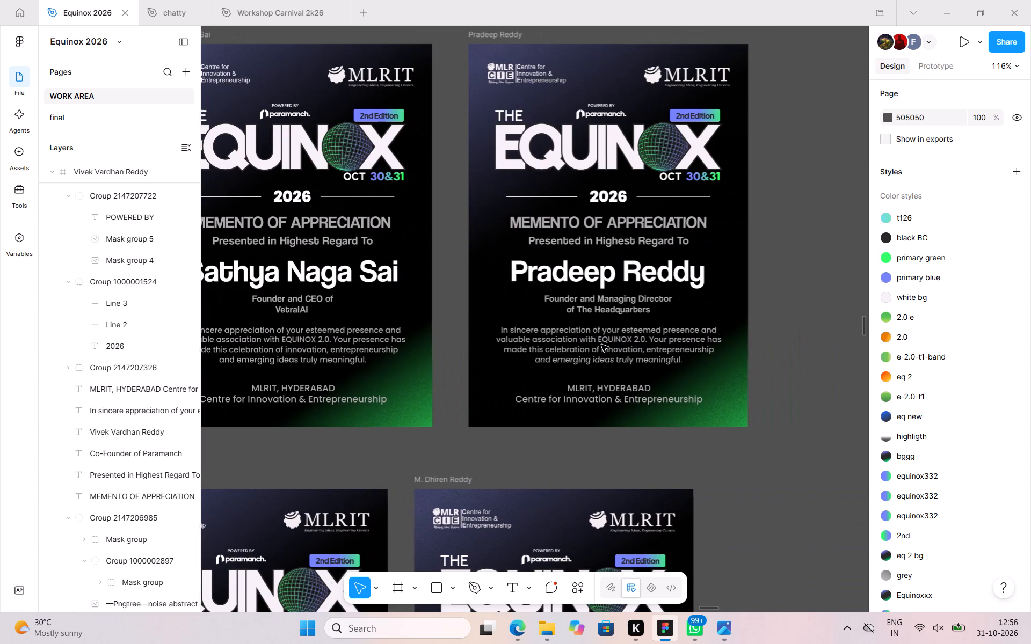
pyautogui.hscroll(1, 601, 345)
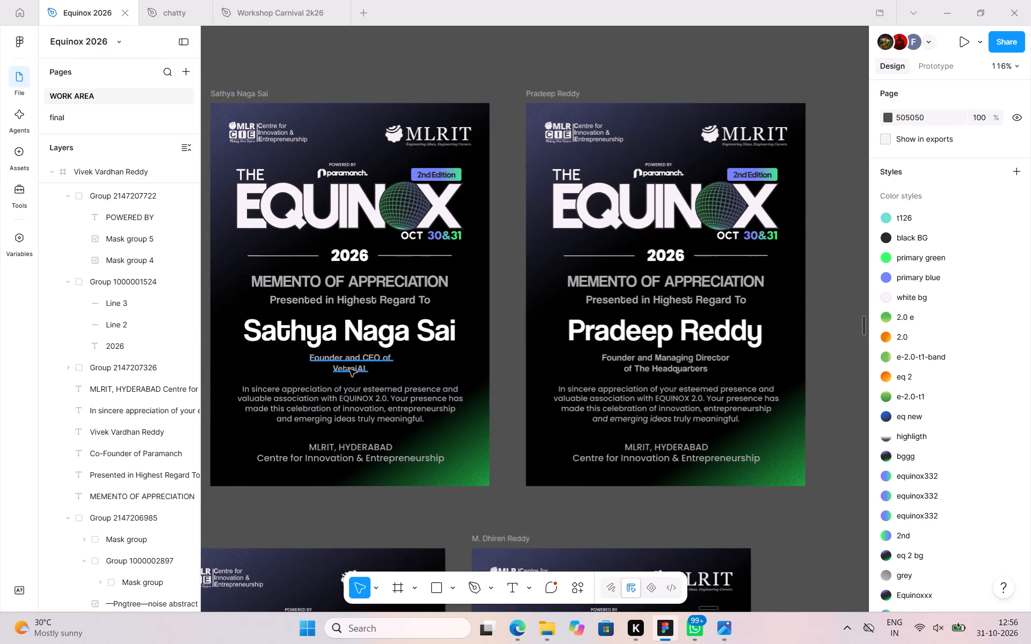
pyautogui.scroll(2, 350, 369)
pyautogui.scroll(-3, 350, 369)
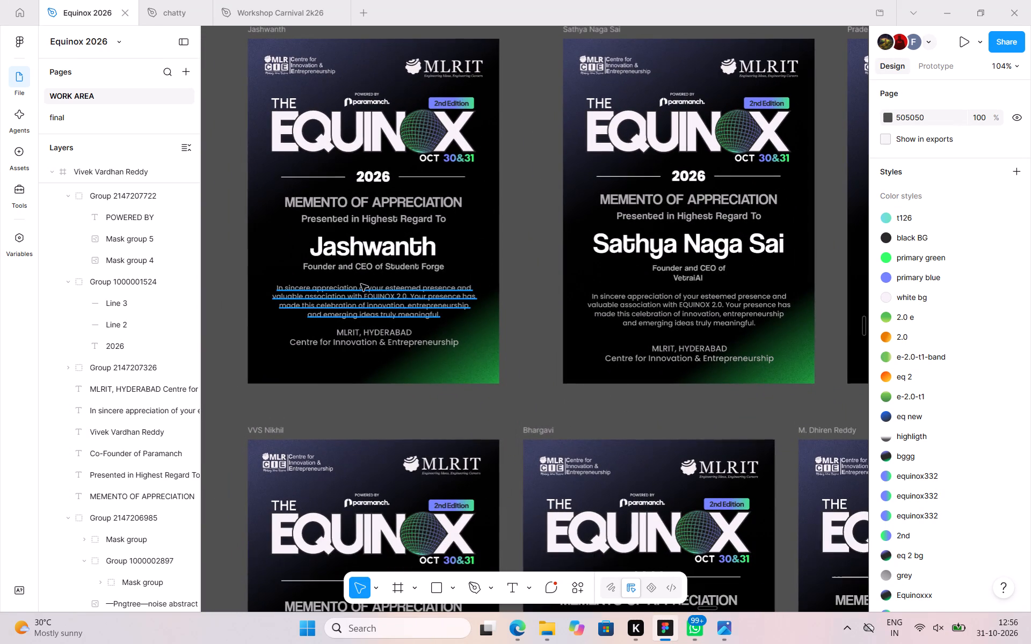
# Set the "Founder and CEO of VetraiAI" text to font size 13, matching the designation on Jashwanth's memento.
pyautogui.click(367, 270)
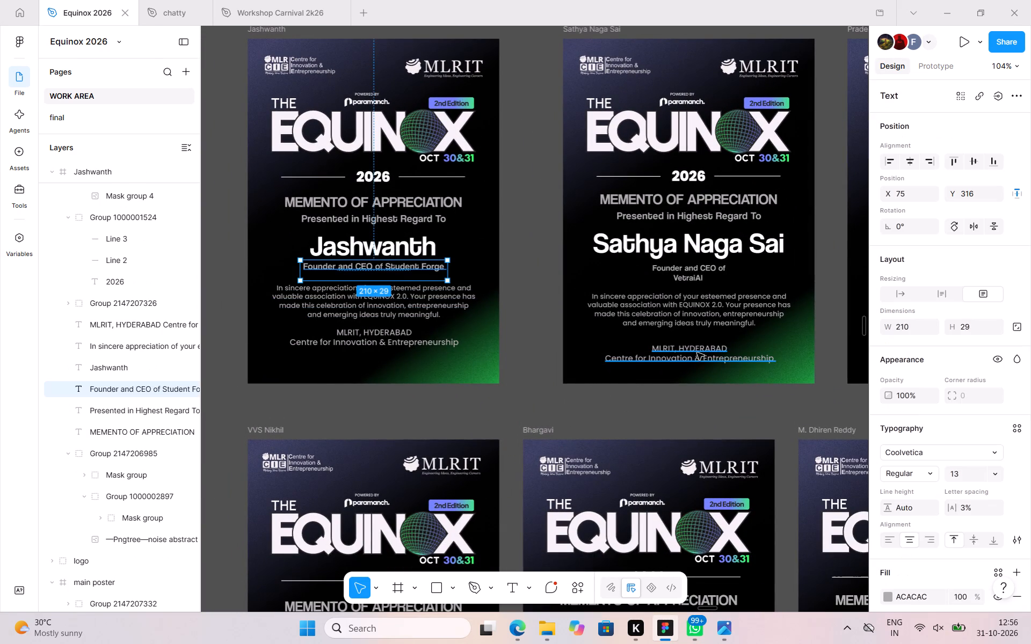
pyautogui.scroll(2, 522, 325)
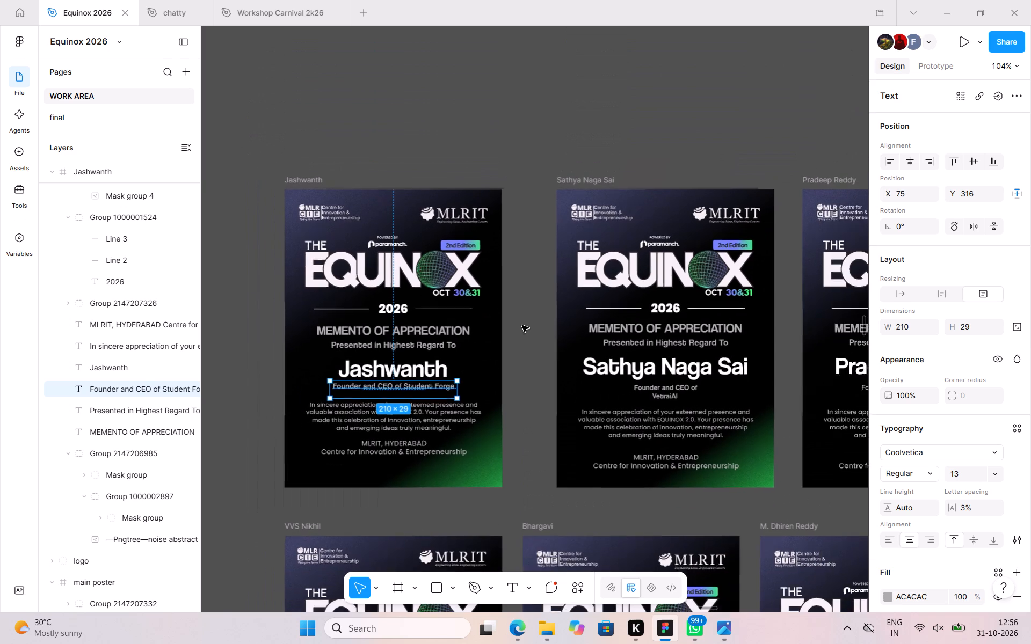
pyautogui.click(678, 391)
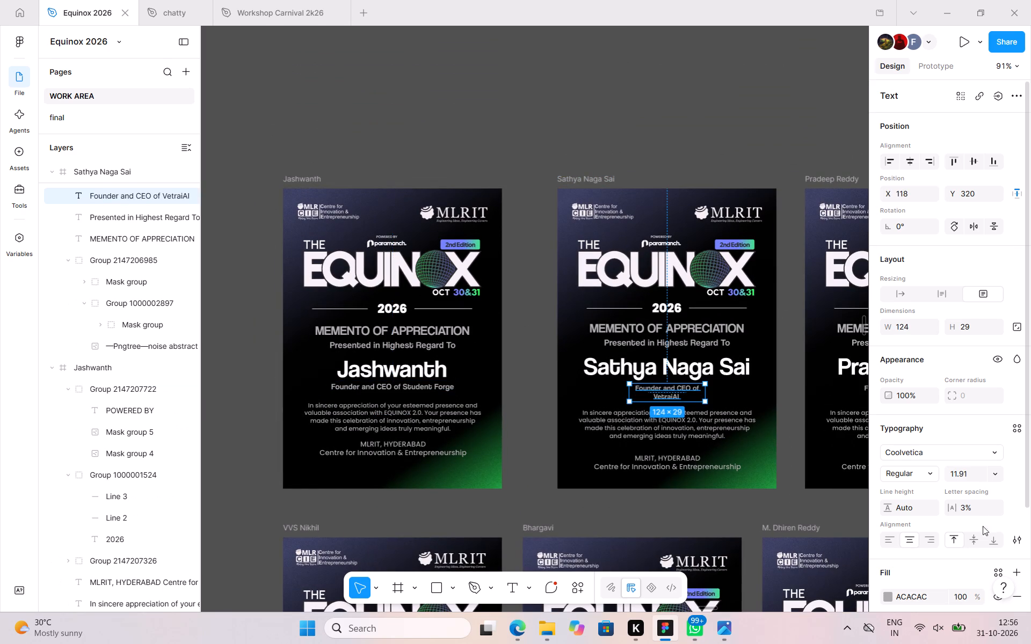
pyautogui.click(961, 466)
pyautogui.write('13')
pyautogui.press('Return')
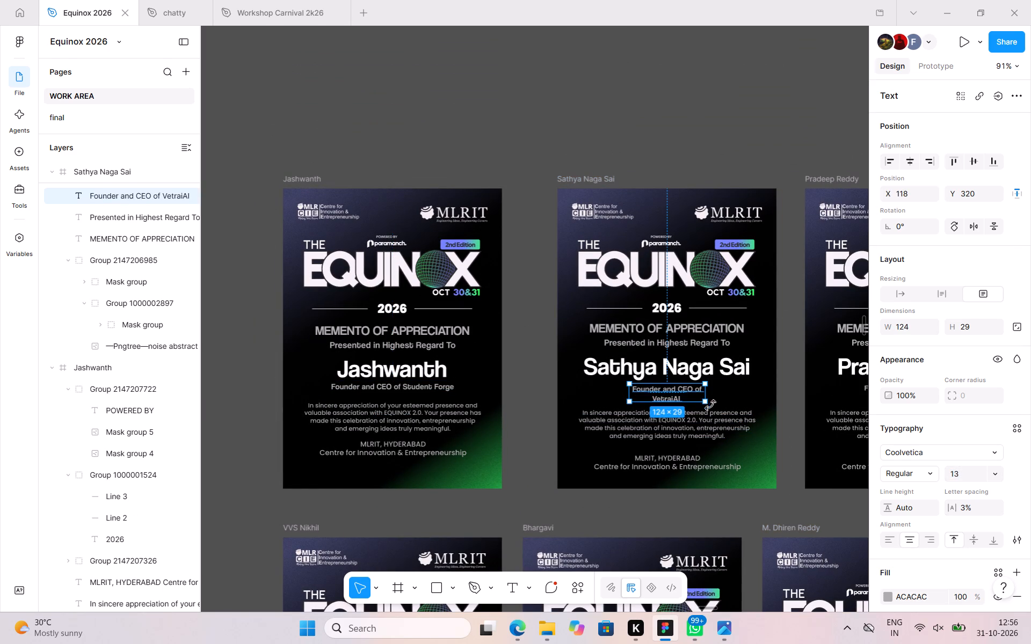
# Widen the "Founder and CEO of VetraiAI" text box to 165 so it fits one line, and centre it at X 97, Y 322.
pyautogui.moveTo(709, 396); pyautogui.dragTo(732, 396)
pyautogui.moveTo(707, 389); pyautogui.dragTo(695, 389)
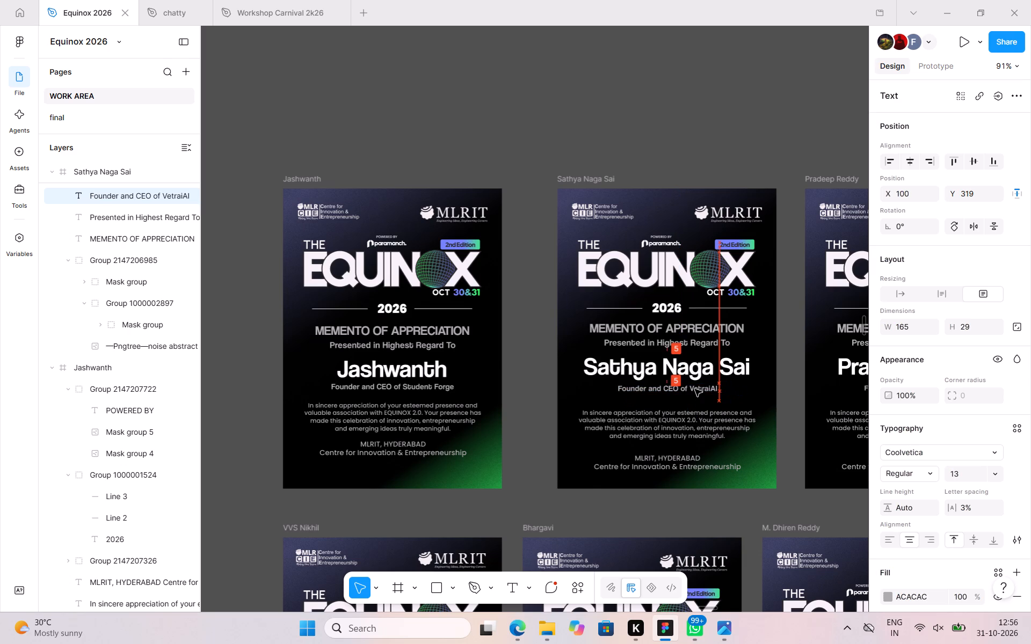
pyautogui.moveTo(695, 389); pyautogui.dragTo(694, 390)
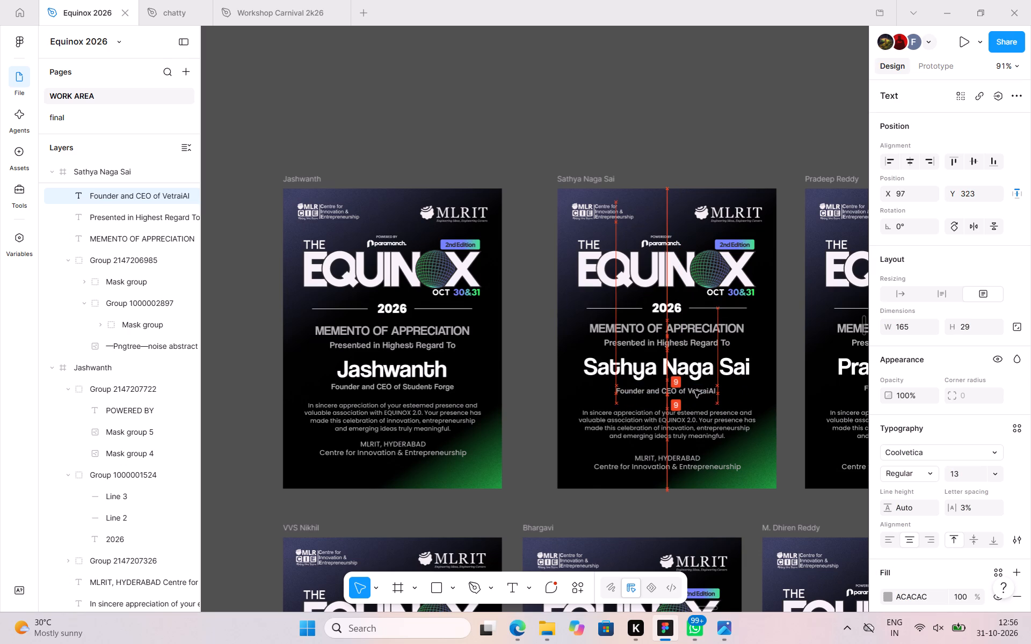
pyautogui.moveTo(694, 390); pyautogui.dragTo(694, 390)
pyautogui.press('Down')
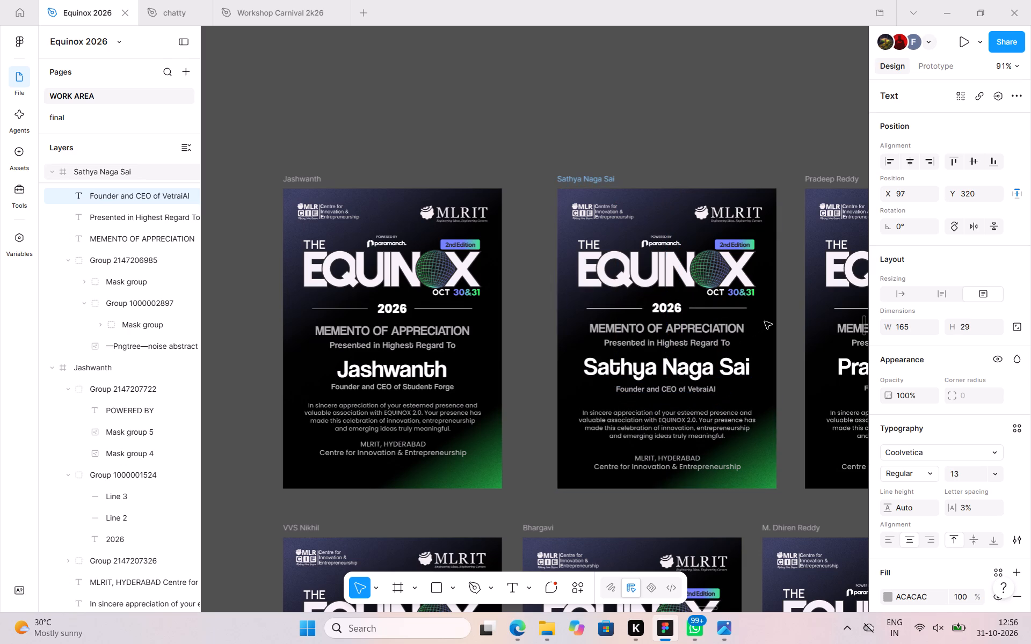
pyautogui.press('Down')
pyautogui.press('Down')
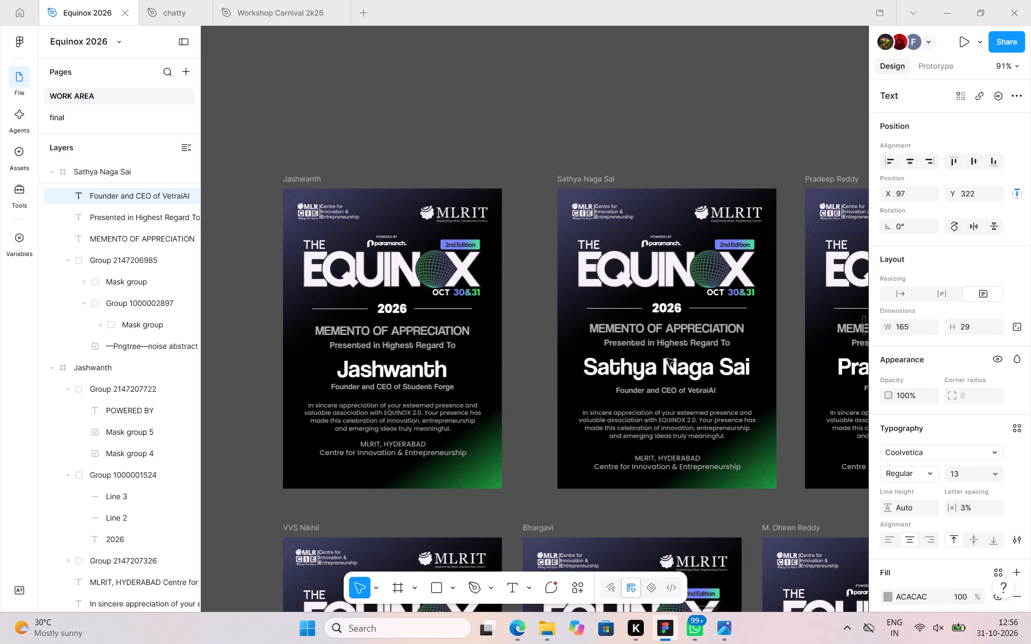
# Nudge the recipient's name on the VetraiAI founder's memento down to Y 271.
pyautogui.click(664, 364)
pyautogui.press('Down')
pyautogui.press('Down')
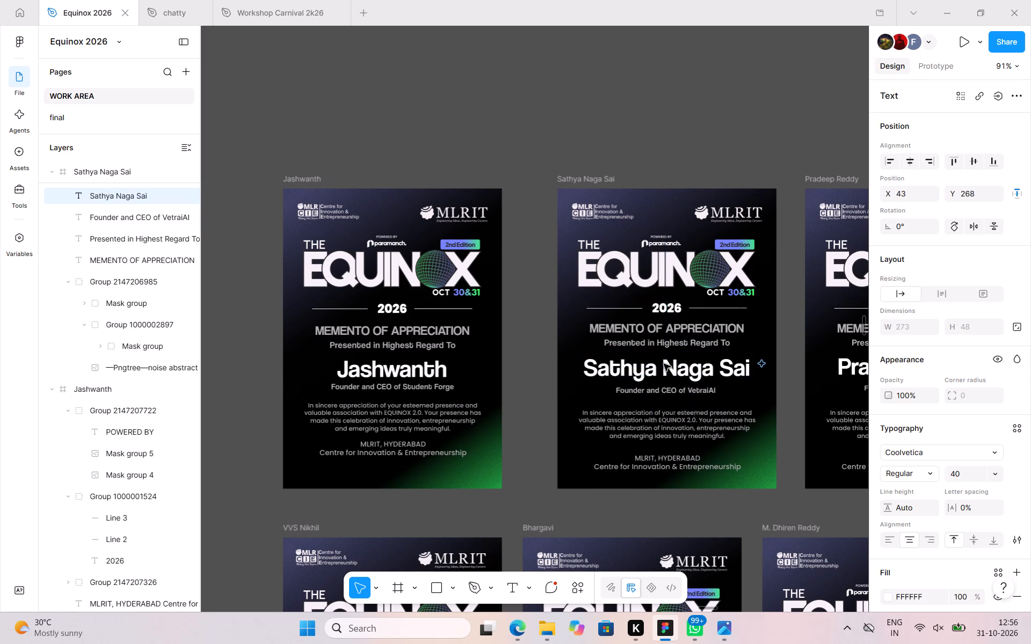
pyautogui.press('Down')
pyautogui.press('Down')
pyautogui.press('Down')
# Nudge the "Presented in Highest Regard To" line on the VetraiAI founder's memento down to about Y 249.
pyautogui.click(670, 339)
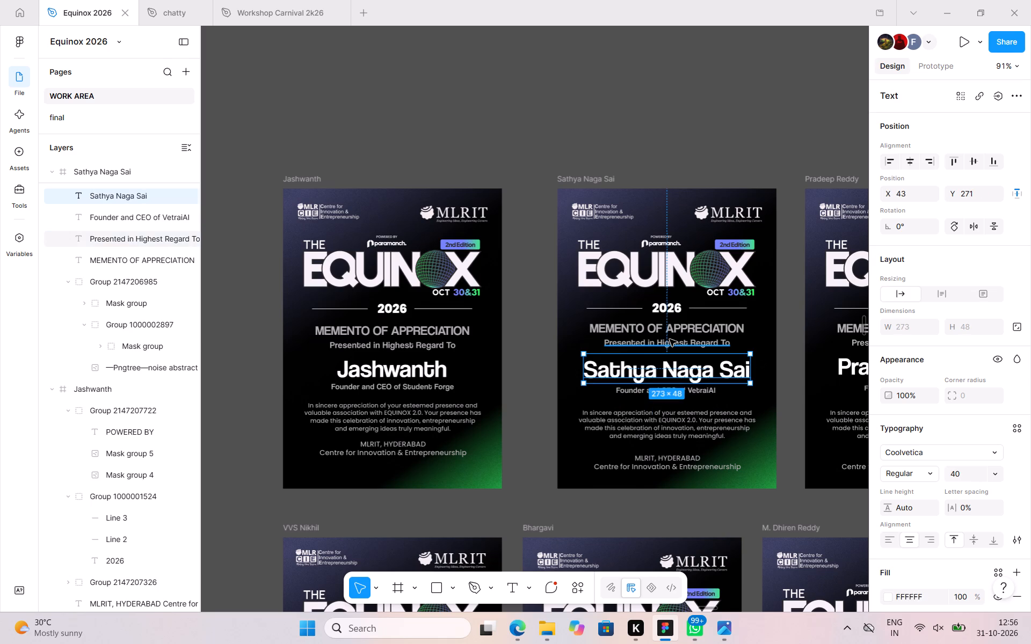
pyautogui.press('Down')
pyautogui.press('Down')
pyautogui.press('Down')
pyautogui.press('Down')
pyautogui.press('Down')
pyautogui.press('Down')
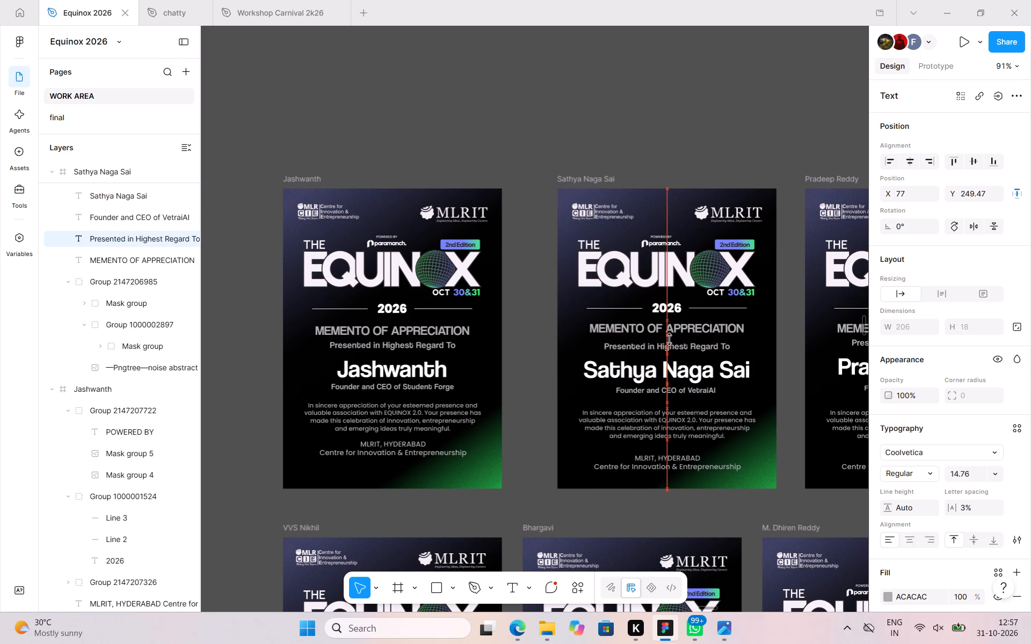
# Nudge the "MEMENTO OF APPRECIATION" heading on the VetraiAI founder's memento down to Y 222.
pyautogui.click(675, 330)
pyautogui.press('Down')
pyautogui.press('Down')
pyautogui.press('Down')
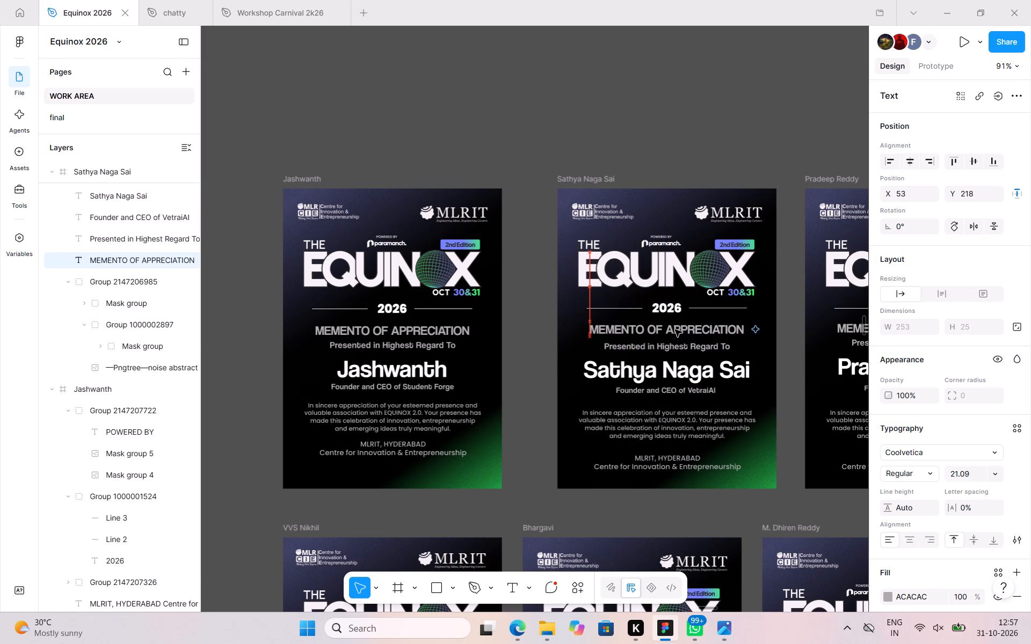
pyautogui.press('Down')
pyautogui.press('Down')
pyautogui.press('Down')
pyautogui.press('Down')
pyautogui.press('Up')
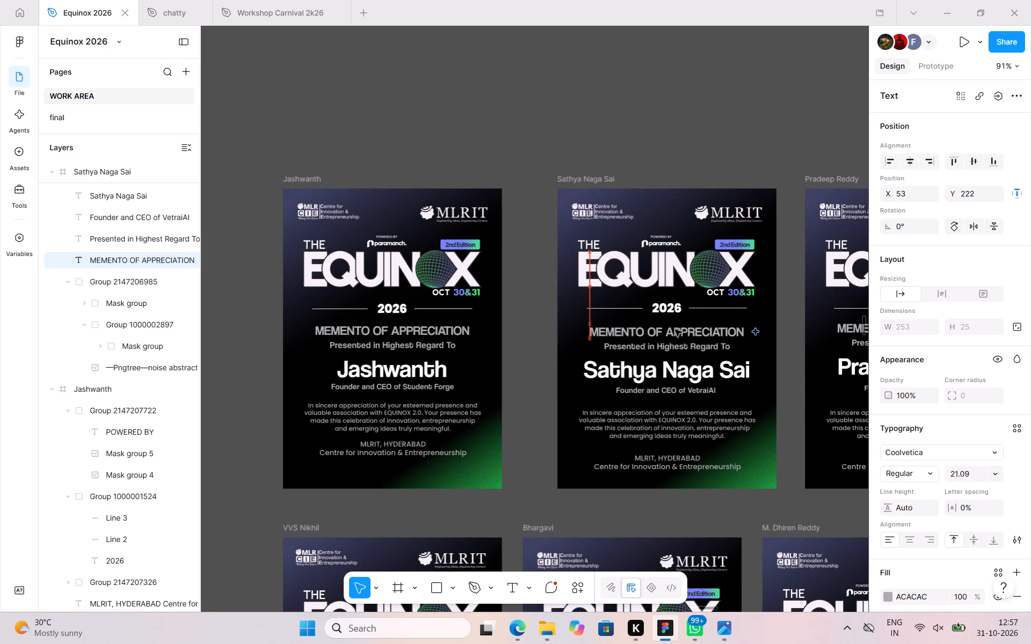
# Nudge the 2026 group with its side lines down slightly on the VetraiAI founder's memento.
pyautogui.click(668, 304)
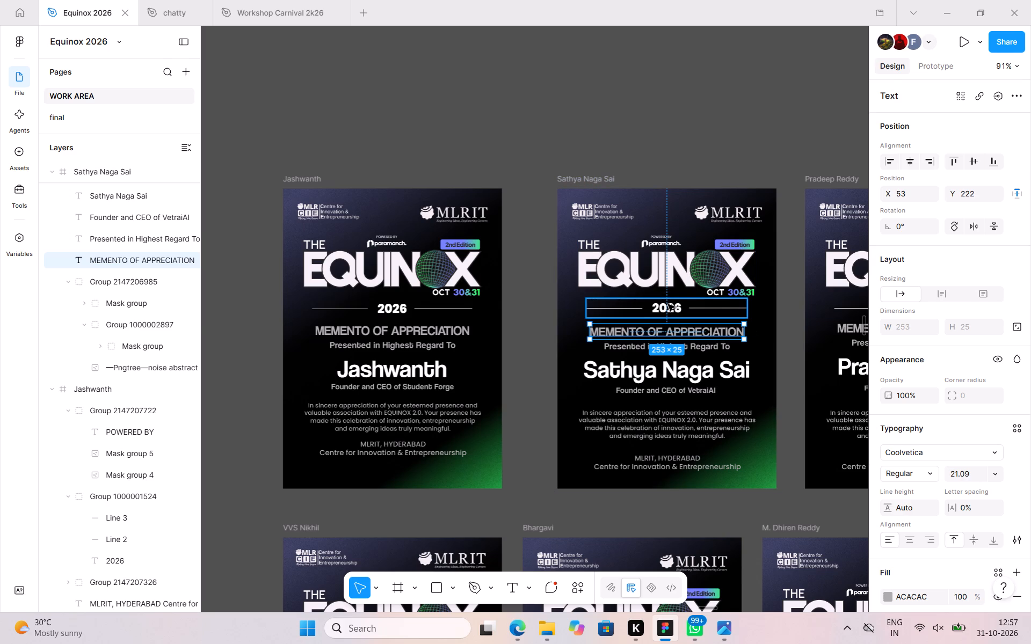
pyautogui.press('Down')
pyautogui.press('Down')
pyautogui.press('Down')
# Nudge the EQUINOX title group on the VetraiAI founder's memento down to Y 88.
pyautogui.click(673, 272)
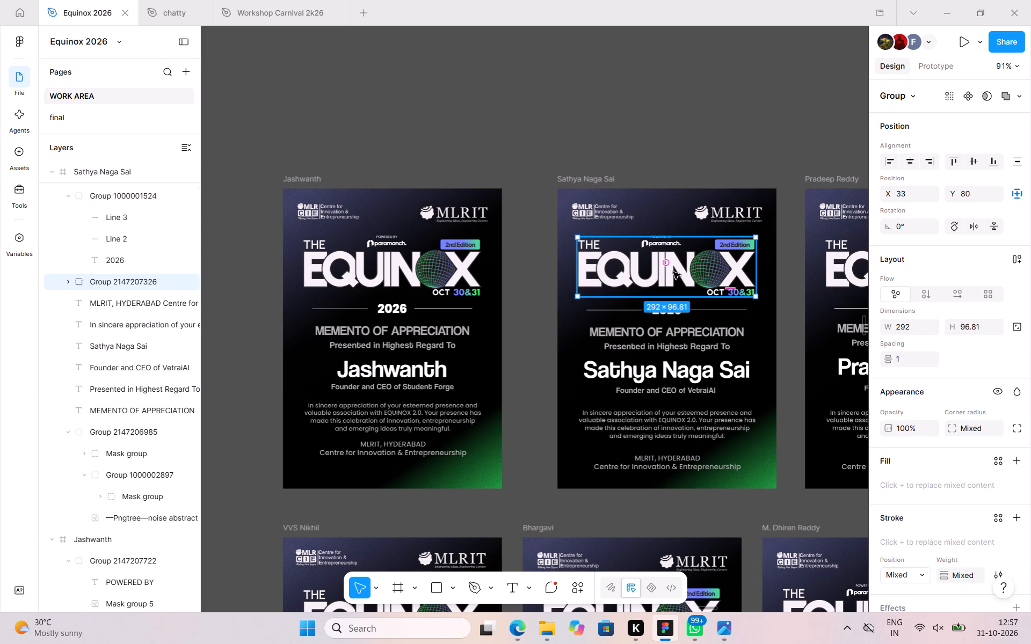
pyautogui.press('Down')
pyautogui.press('Down')
pyautogui.press('Down')
pyautogui.press('Down')
pyautogui.press('Down')
pyautogui.press('Down')
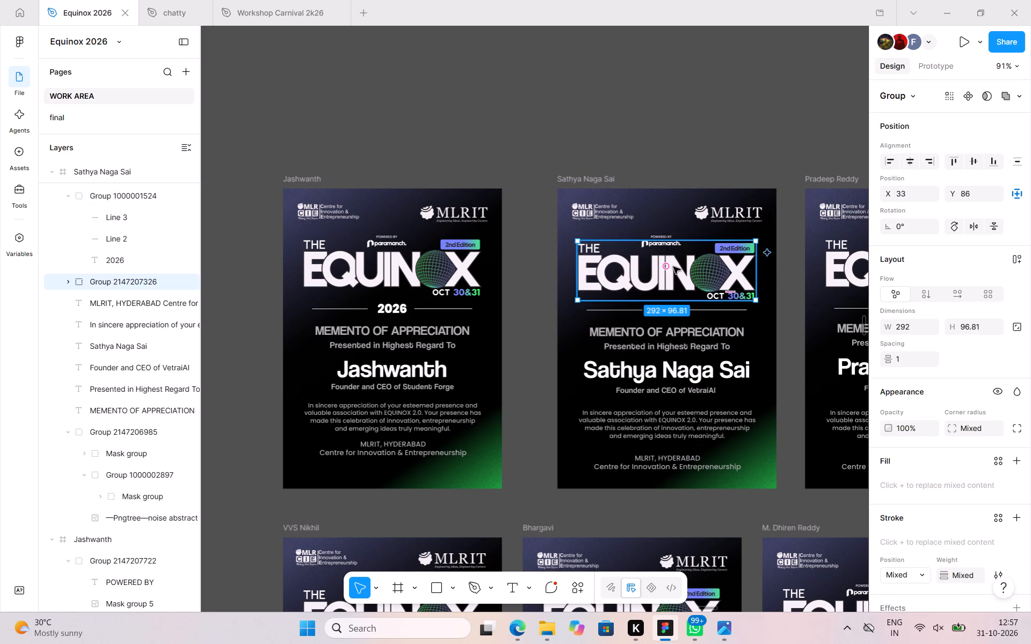
pyautogui.press('Down')
pyautogui.press('Down')
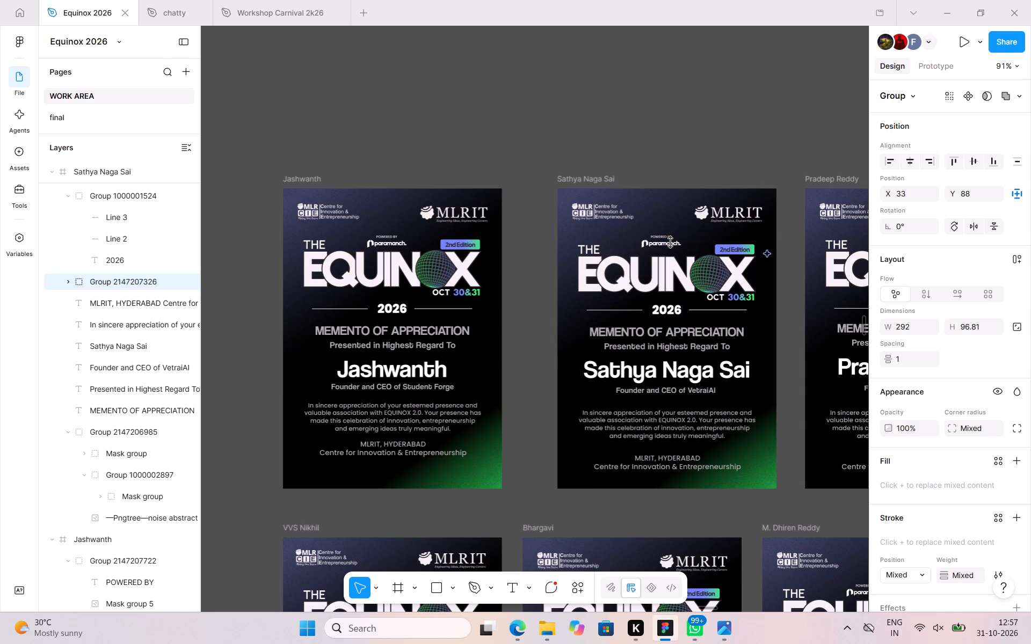
# Nudge the POWERED BY paramanch logo group on the VetraiAI founder's memento down to Y 80, and clear the selection.
pyautogui.click(674, 158)
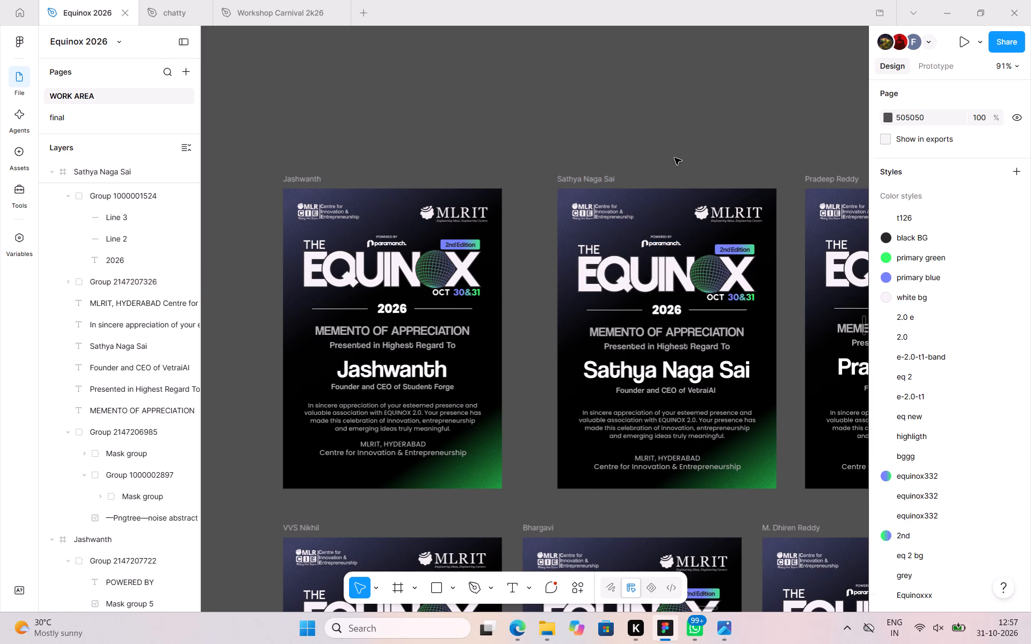
pyautogui.click(654, 239)
pyautogui.press('Down')
pyautogui.press('Down')
pyautogui.press('Down')
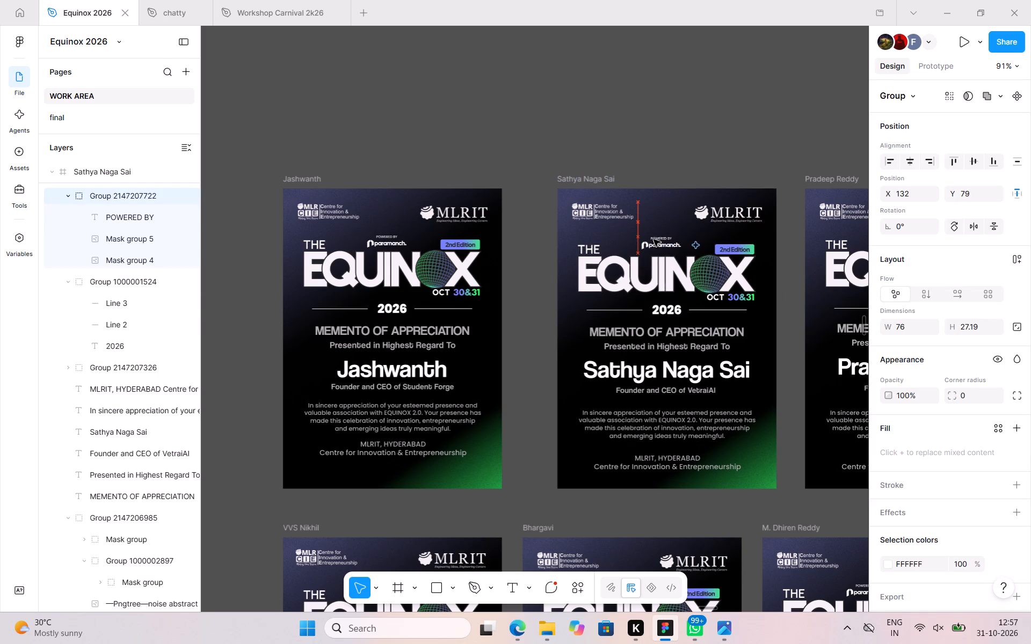
pyautogui.press('Down')
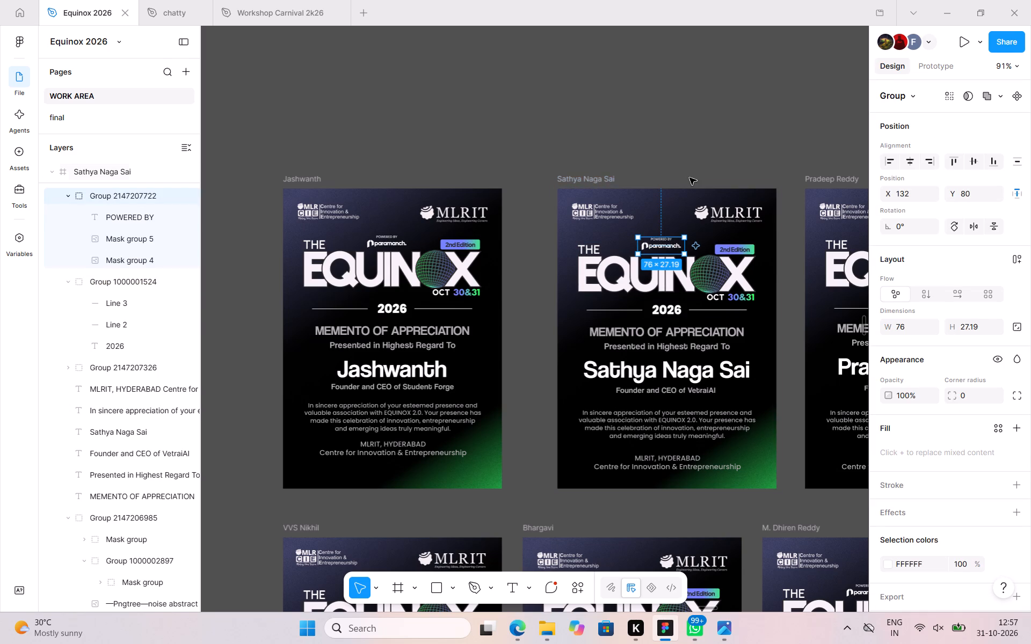
pyautogui.click(689, 178)
pyautogui.hscroll(-1, 689, 178)
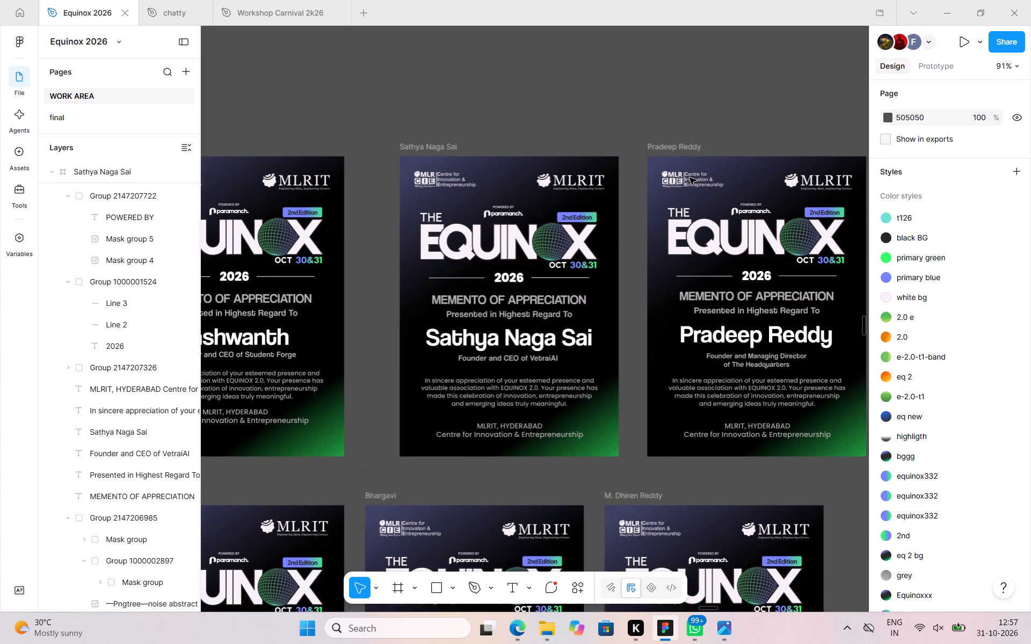
# Move the Karthik memento level with the neighbouring memento in the third row, at X 72730, Y 6367.
pyautogui.hscroll(-1, 689, 178)
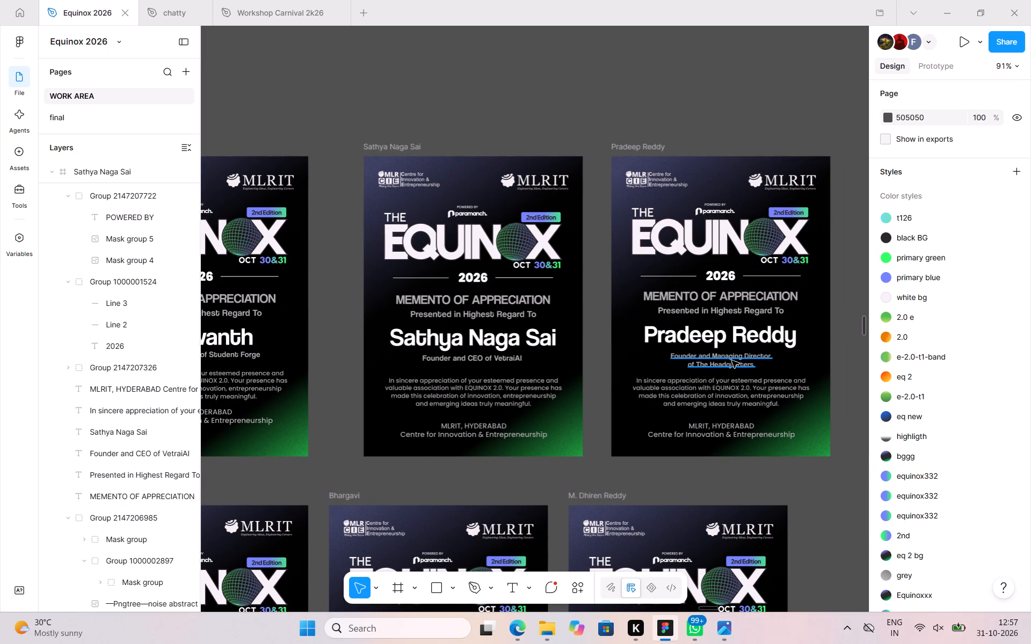
pyautogui.scroll(-2, 732, 361)
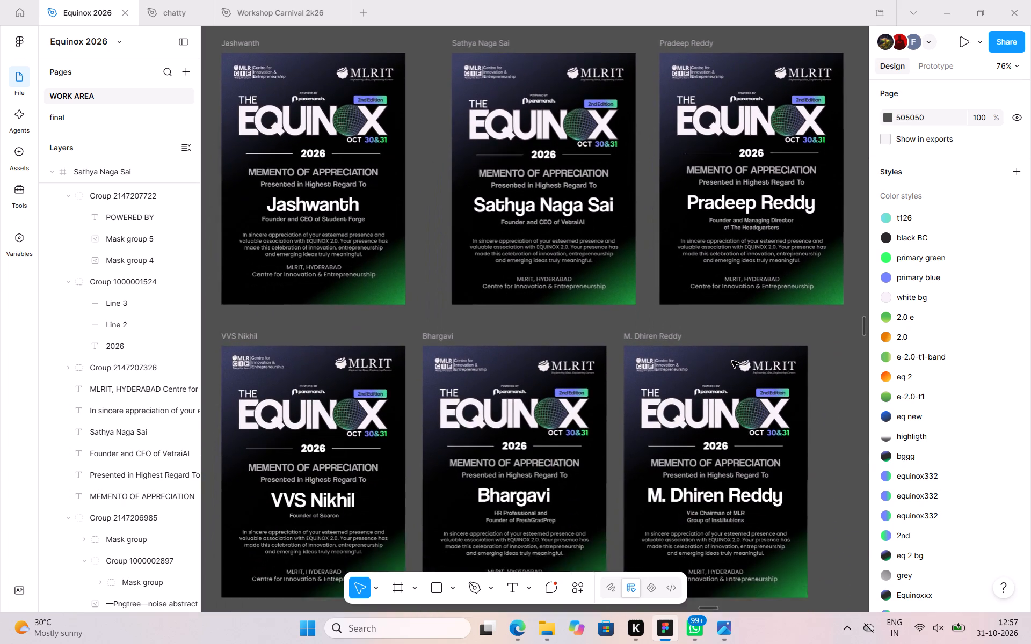
pyautogui.scroll(-2, 732, 361)
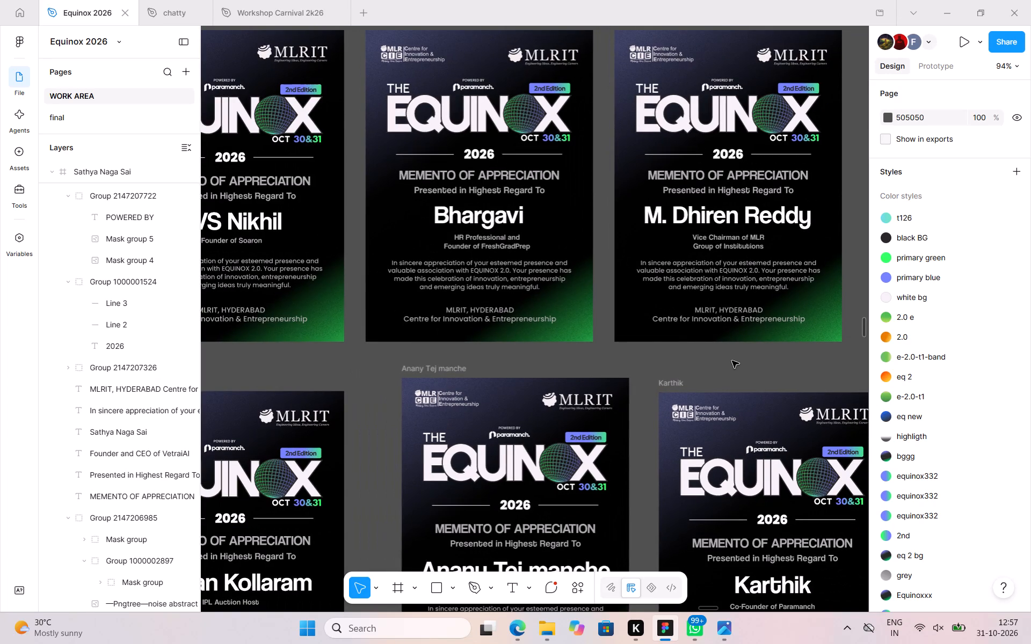
pyautogui.scroll(-1, 732, 361)
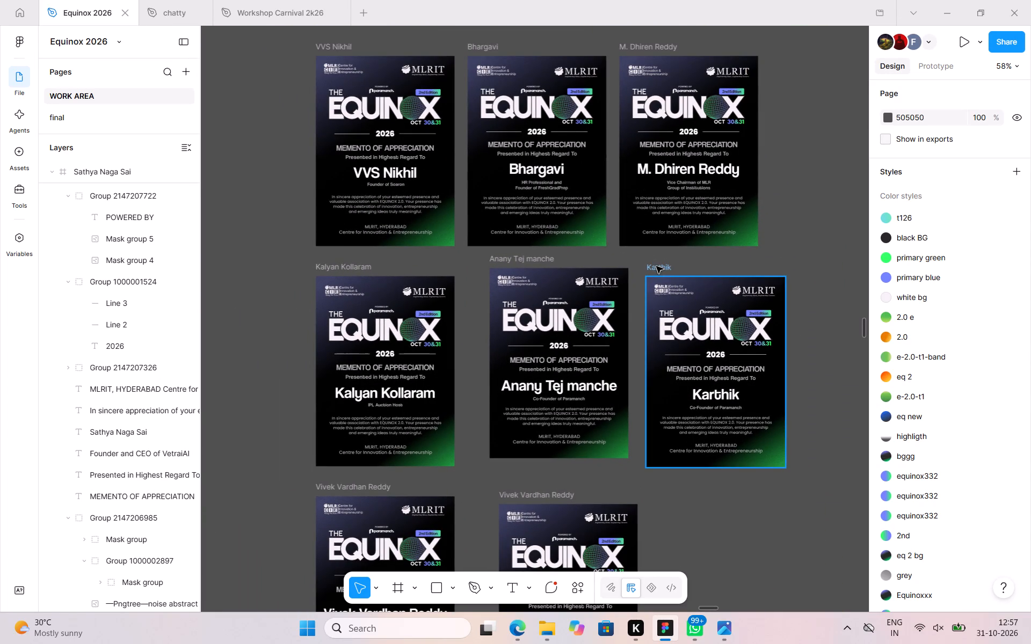
pyautogui.moveTo(656, 266); pyautogui.dragTo(650, 256)
# Move the second of the two identical Paramanch co-founder mementos in the bottom row further from its twin, to X 72649, Y 7001.
pyautogui.scroll(5, 650, 256)
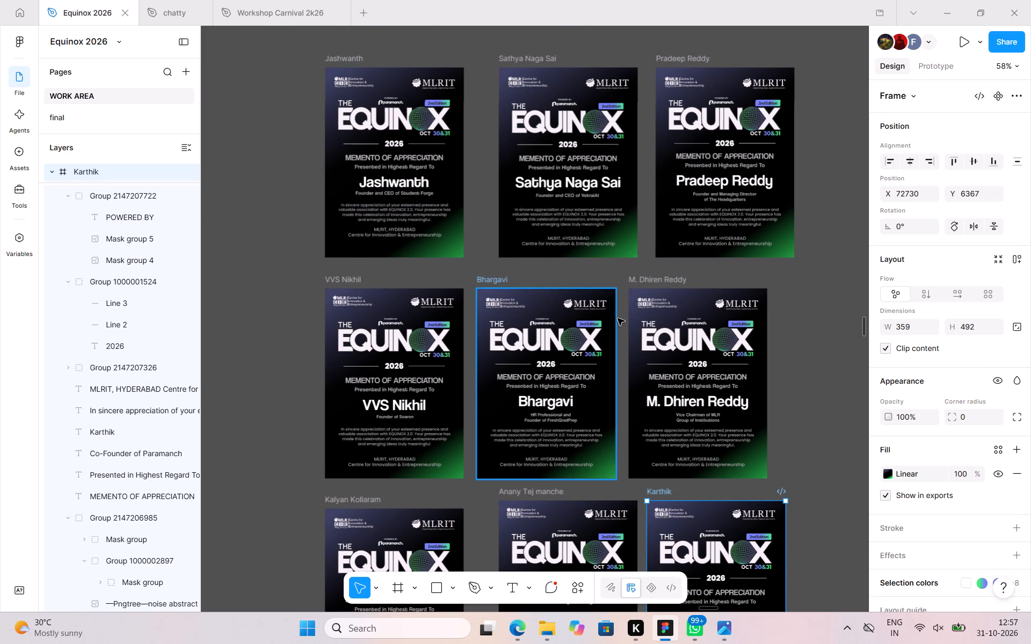
pyautogui.scroll(-3, 618, 318)
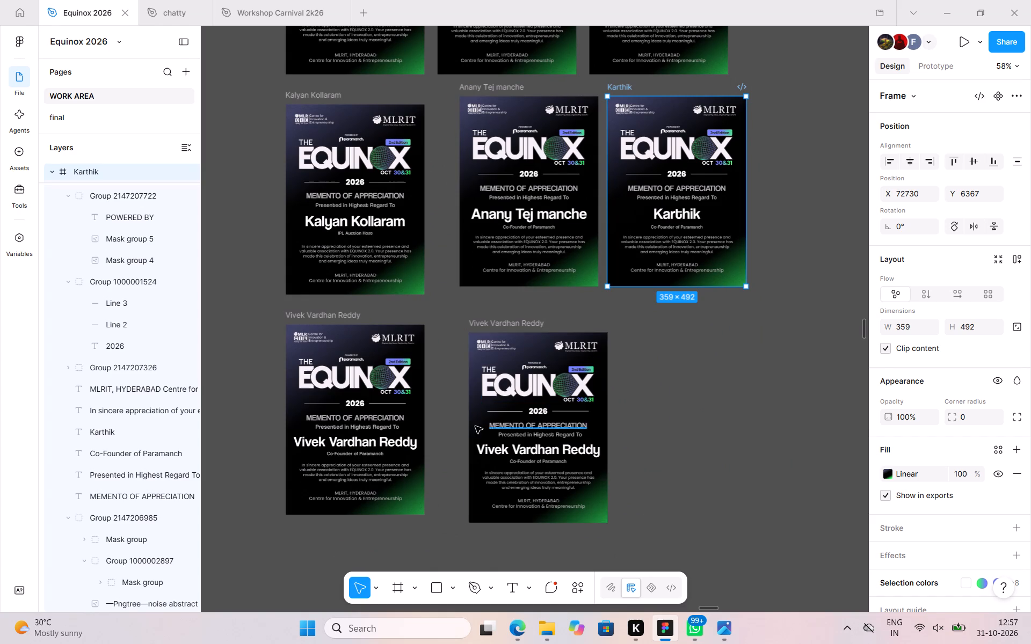
pyautogui.scroll(1, 430, 422)
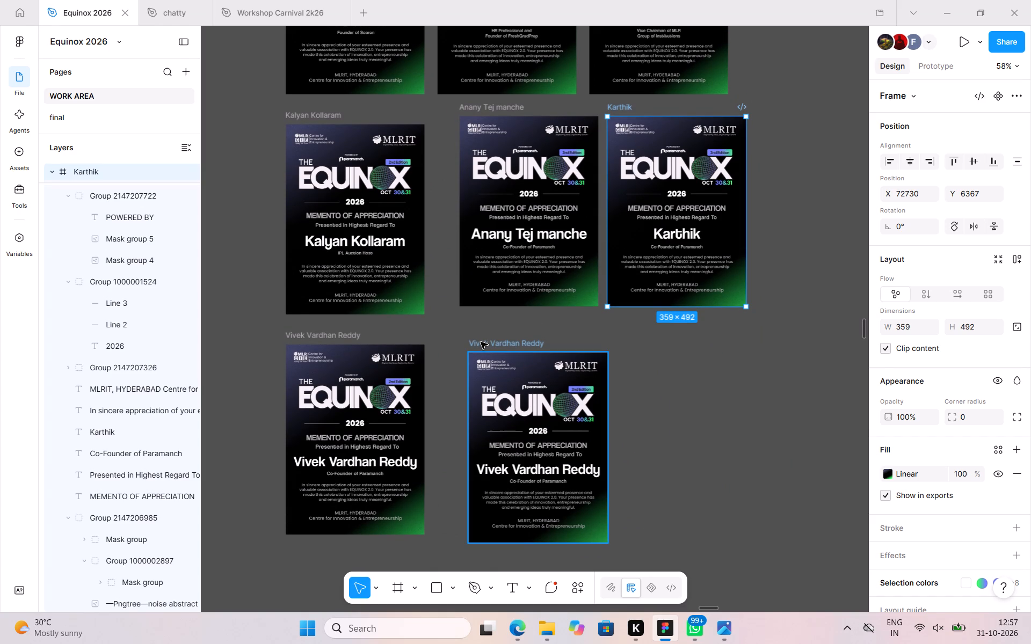
pyautogui.moveTo(481, 342); pyautogui.dragTo(591, 348)
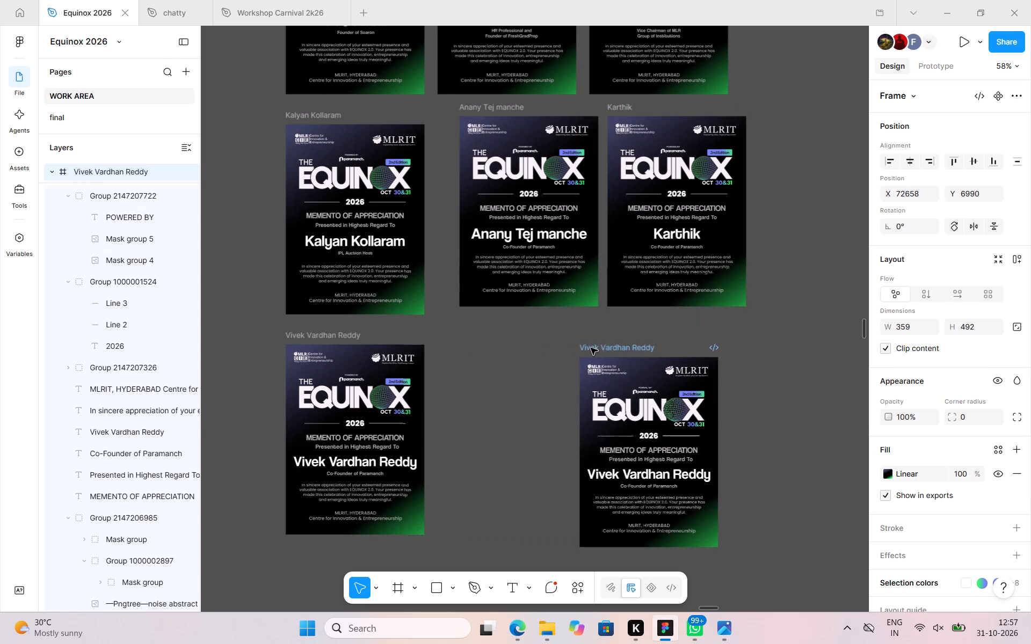
pyautogui.moveTo(591, 348); pyautogui.dragTo(590, 351)
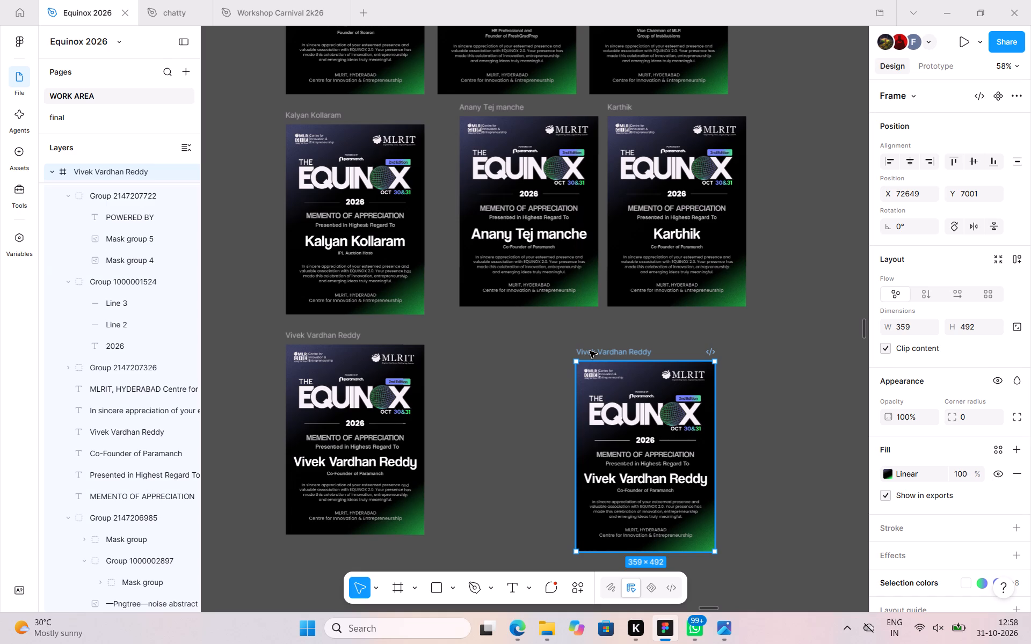
# Compare the text layout and vertical spacing of the Student Forge, VetraiAI and The Headquarters founders' mementos in the top row.
pyautogui.scroll(4, 590, 351)
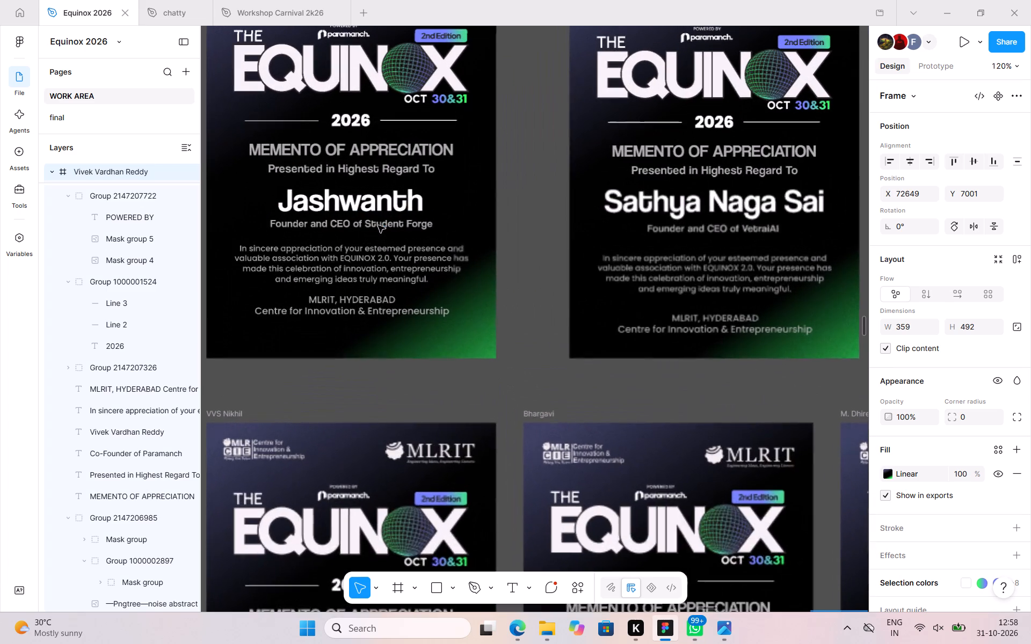
pyautogui.scroll(1, 378, 225)
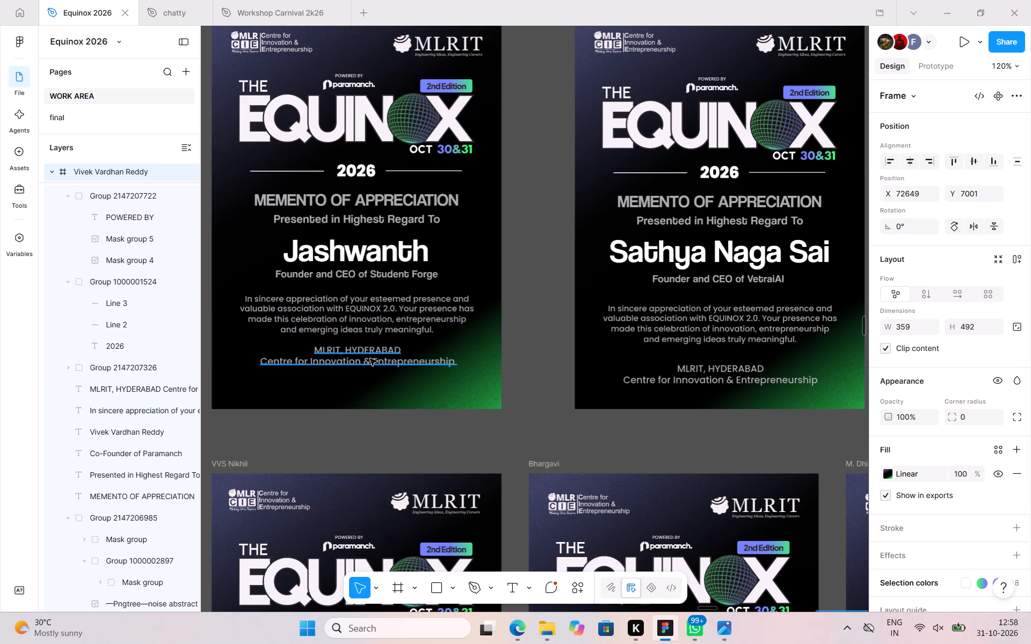
pyautogui.hscroll(-2, 370, 358)
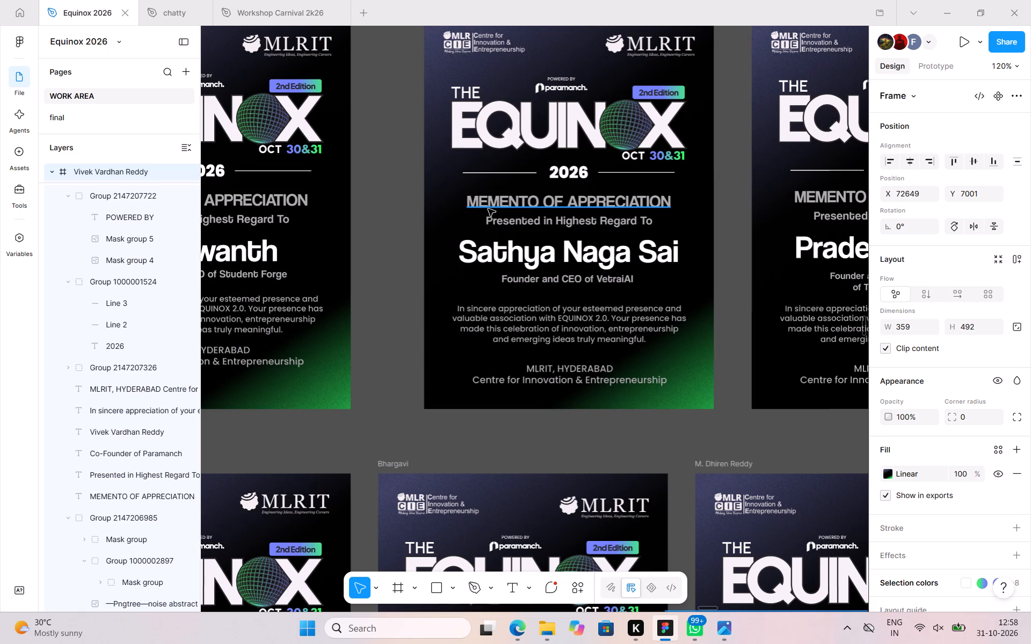
pyautogui.hscroll(-2, 488, 209)
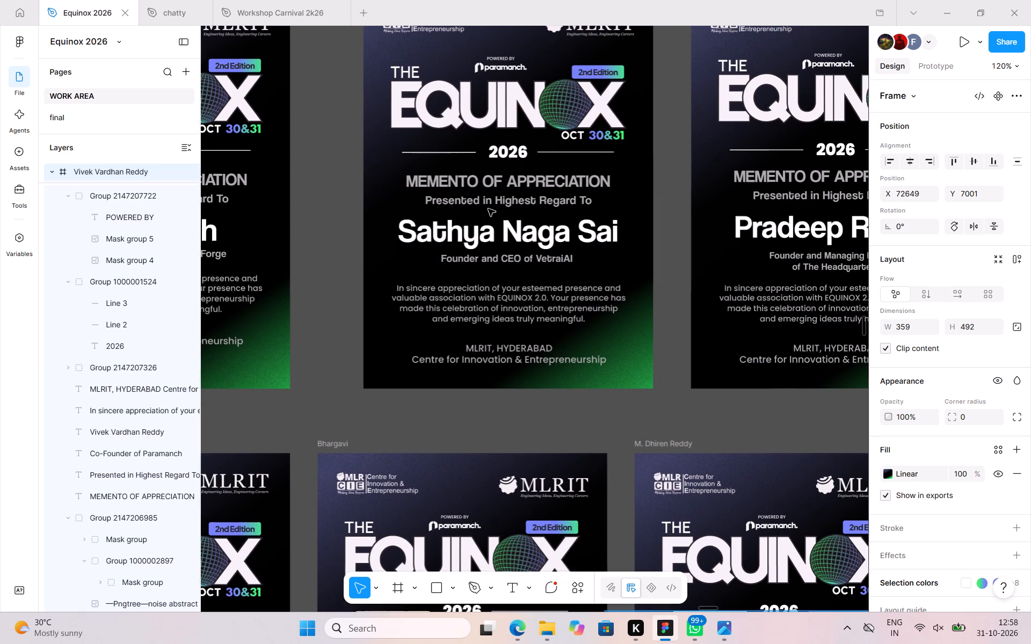
pyautogui.hscroll(-1, 488, 209)
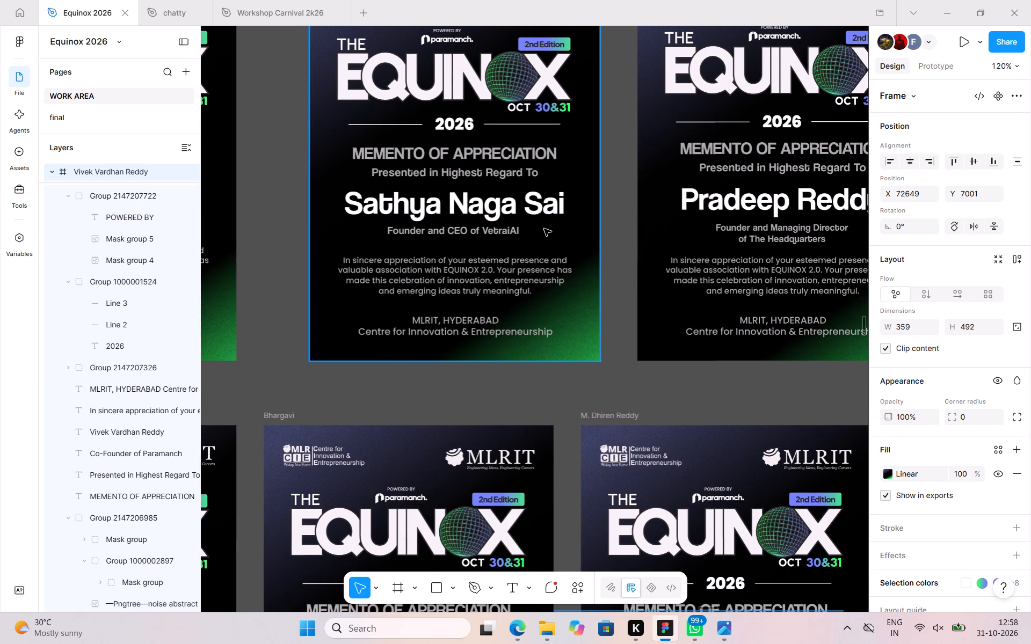
pyautogui.hscroll(-1, 544, 231)
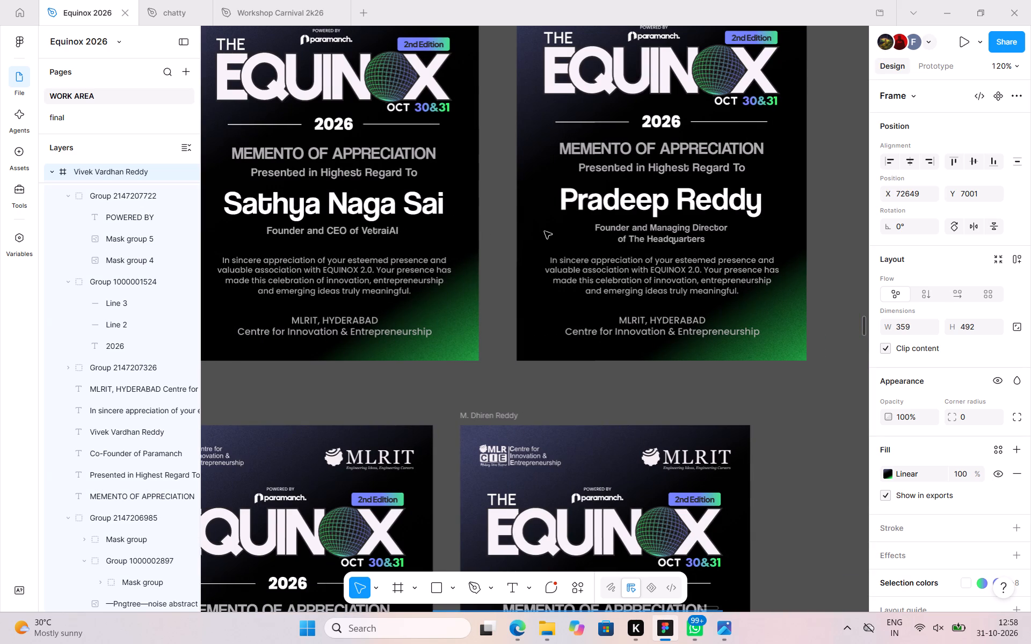
pyautogui.scroll(1, 729, 158)
pyautogui.hscroll(-1, 730, 158)
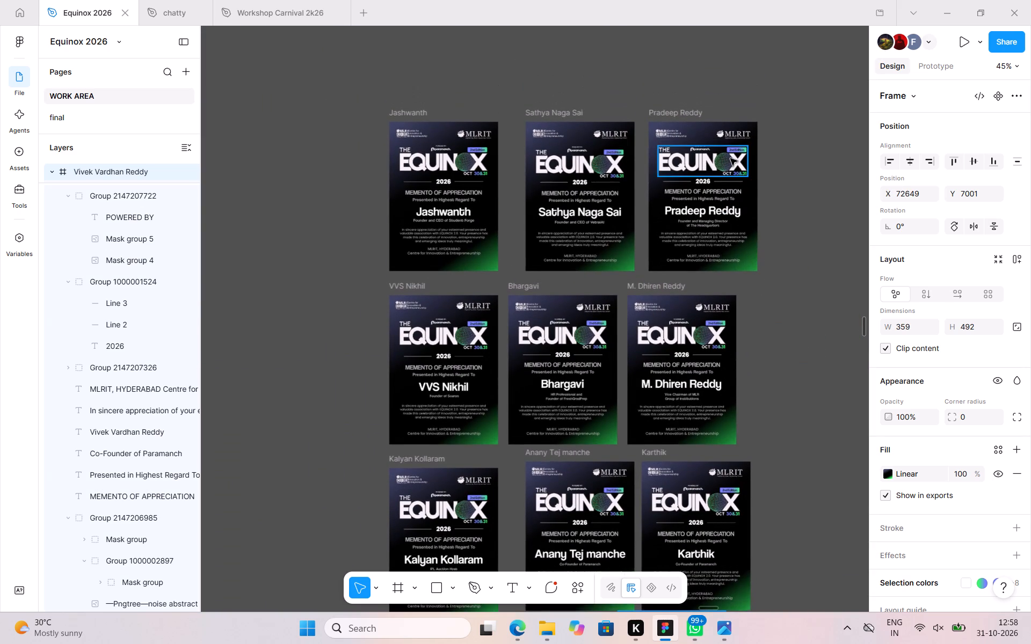
pyautogui.hscroll(-1, 730, 158)
pyautogui.hscroll(1, 730, 158)
# Shift the MLR vice chairman's memento right in the second row to widen its gap from the FreshGradPrep founder's memento.
pyautogui.scroll(-1, 730, 158)
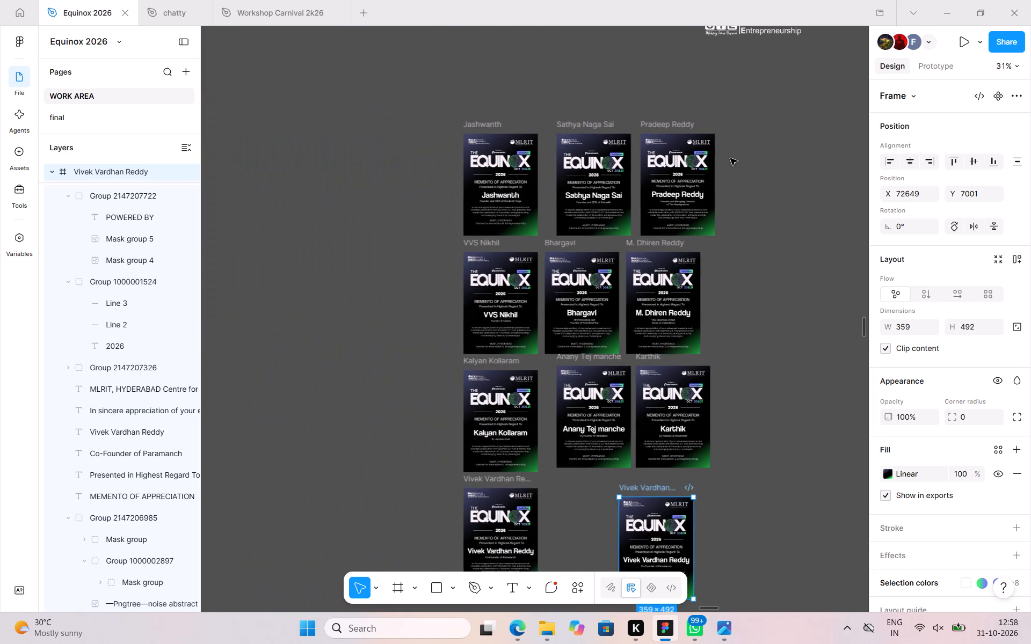
pyautogui.scroll(-1, 730, 158)
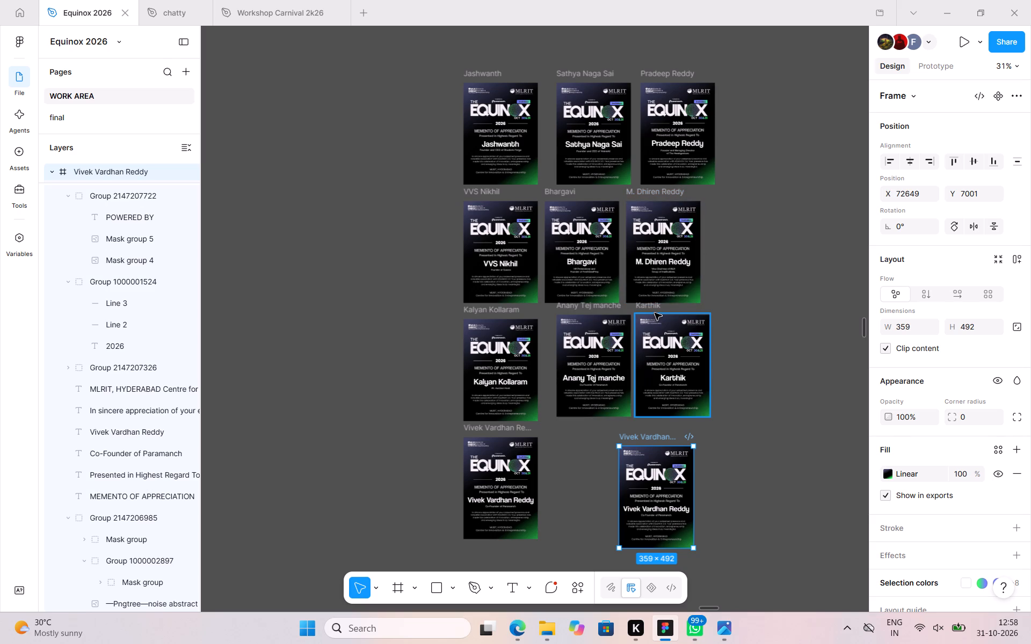
pyautogui.moveTo(652, 193); pyautogui.dragTo(671, 194)
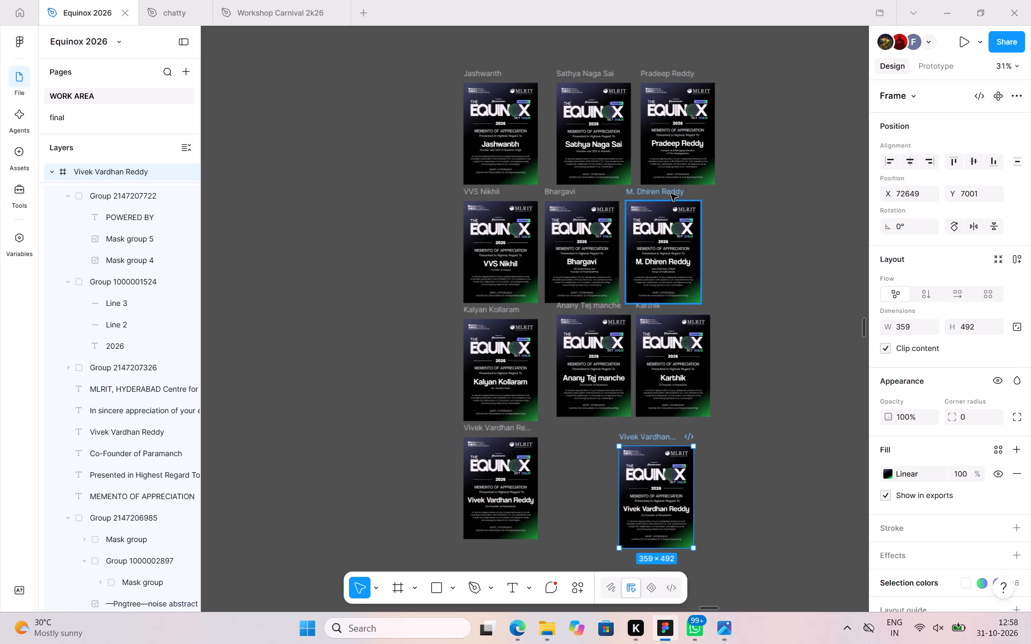
pyautogui.moveTo(671, 194); pyautogui.dragTo(671, 193)
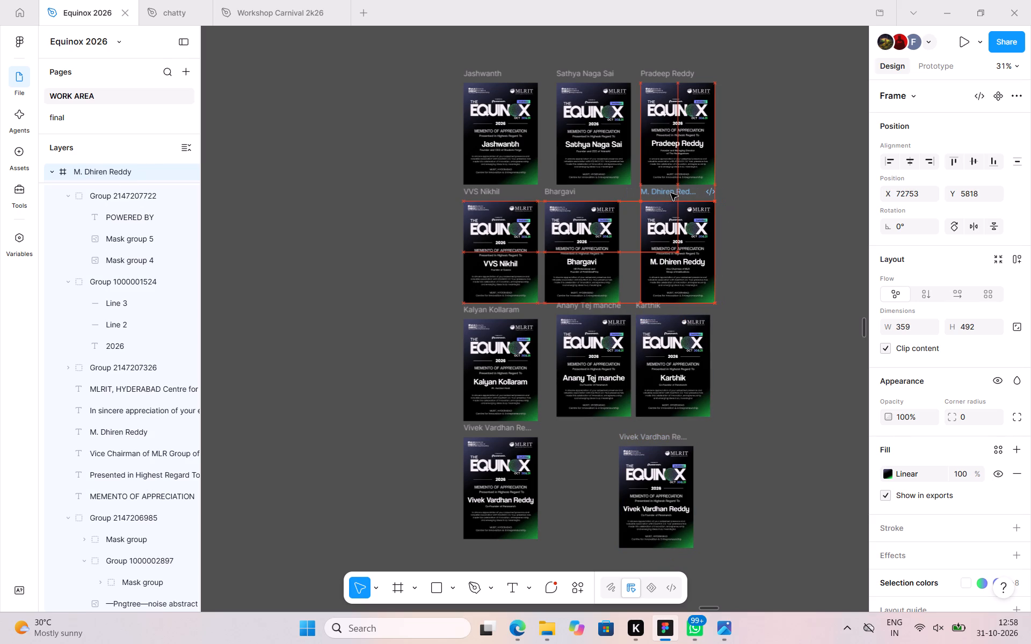
pyautogui.moveTo(671, 193); pyautogui.dragTo(672, 193)
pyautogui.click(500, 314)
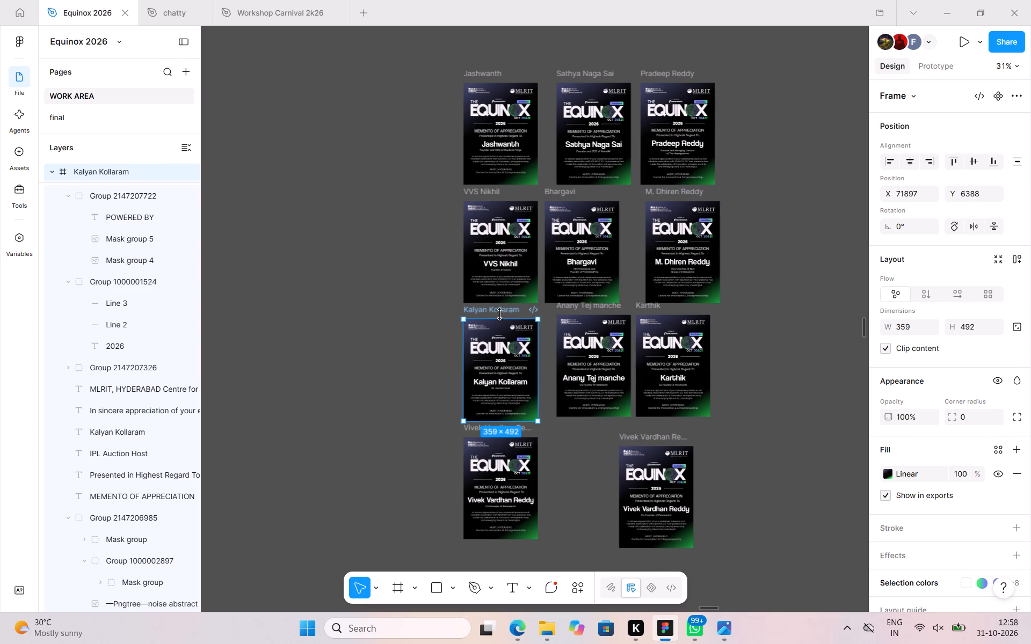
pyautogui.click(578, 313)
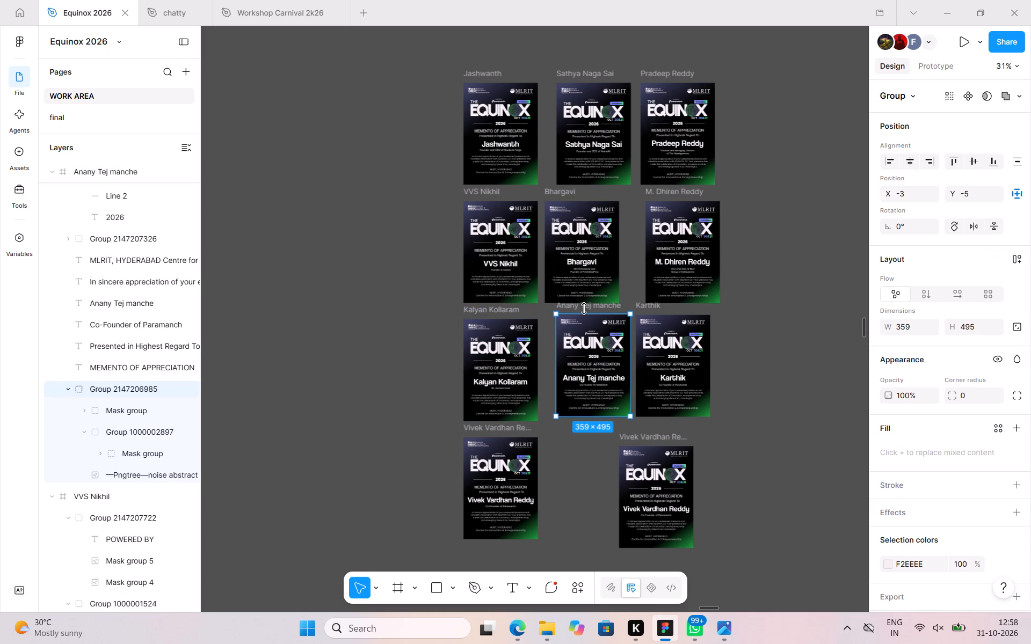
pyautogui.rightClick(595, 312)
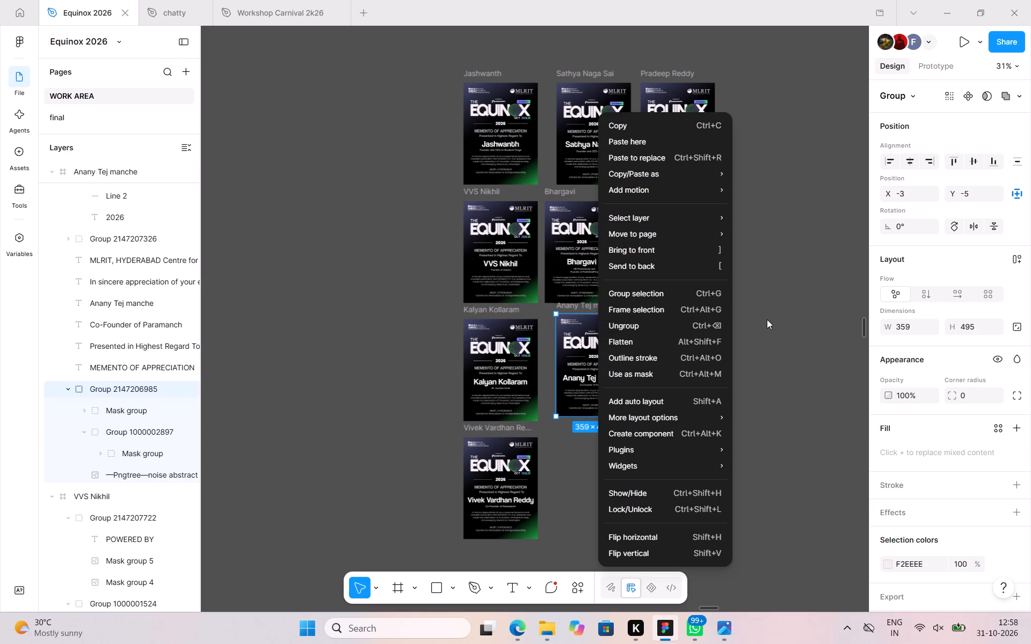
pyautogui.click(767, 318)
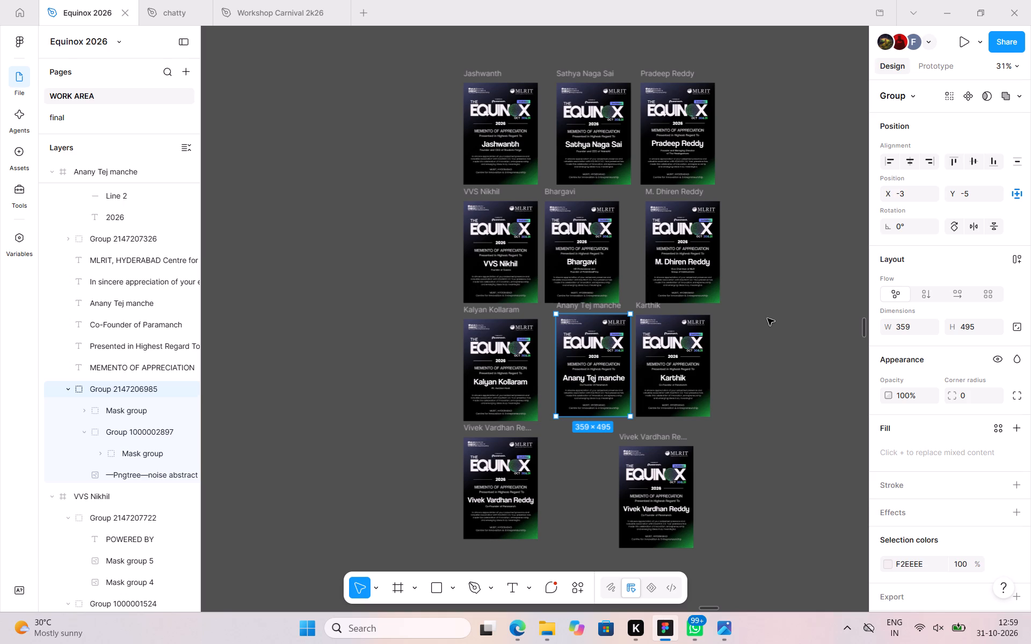
# Move the Karthik memento right to X 72797 at Y 6367, leaving a 91 gap to the neighbouring Paramanch co-founder's memento.
pyautogui.click(650, 309)
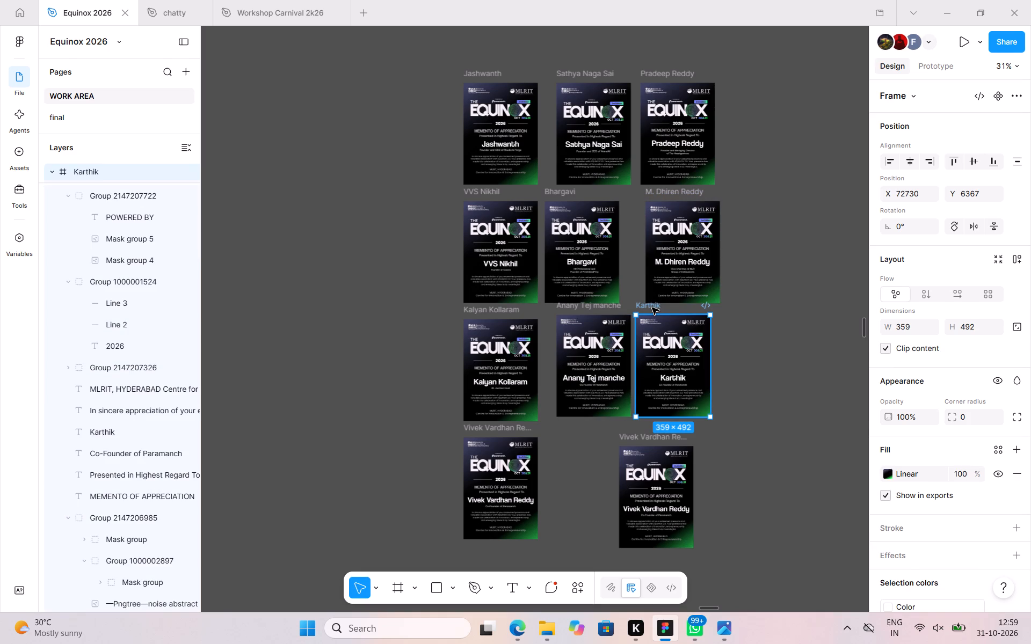
pyautogui.moveTo(652, 308); pyautogui.dragTo(665, 308)
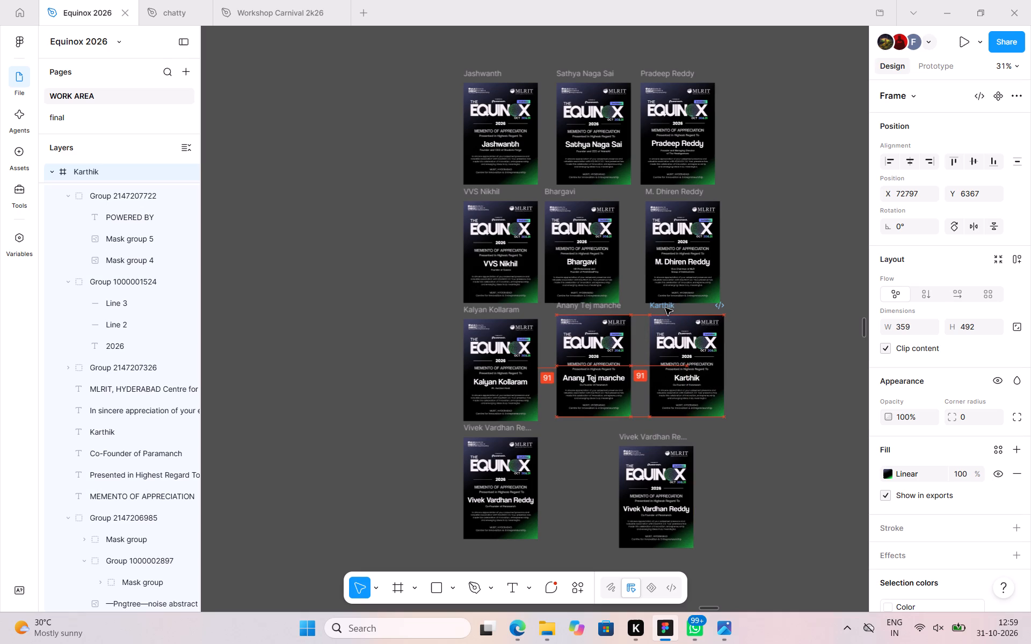
pyautogui.moveTo(665, 308); pyautogui.dragTo(666, 309)
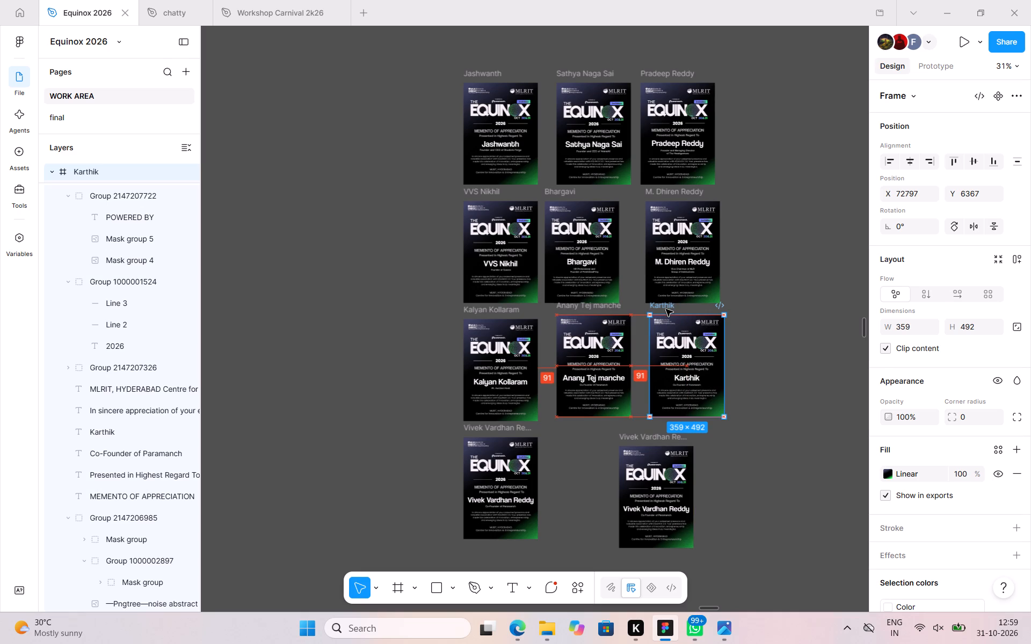
pyautogui.moveTo(666, 309); pyautogui.dragTo(667, 309)
# Compare the appreciation paragraph's position and text settings on the Karthik memento and the neighbouring Paramanch co-founder's memento.
pyautogui.scroll(-1, 667, 309)
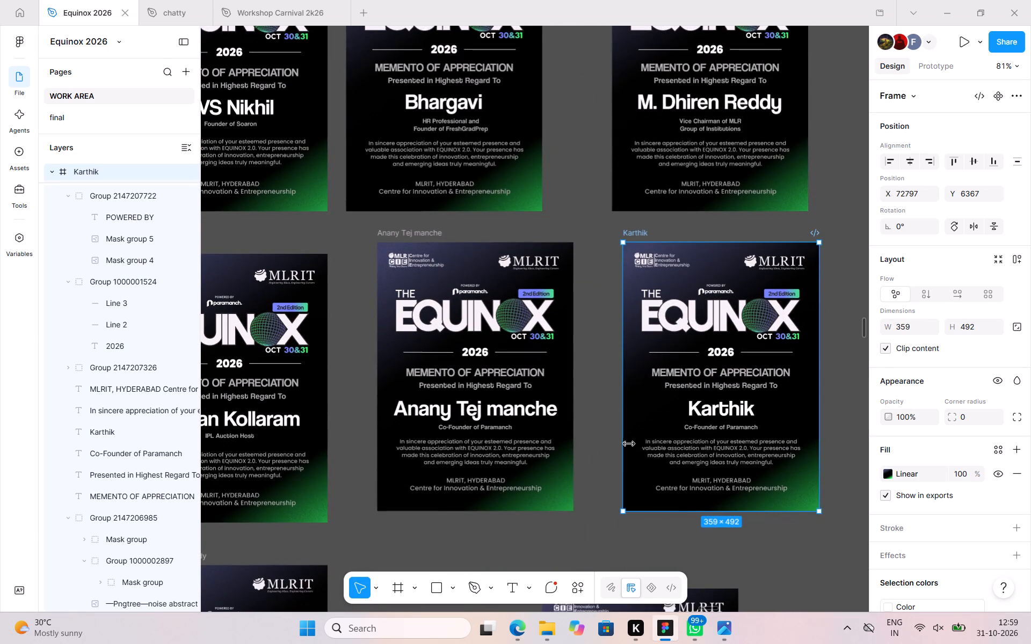
pyautogui.scroll(-1, 632, 441)
pyautogui.hscroll(-1, 632, 441)
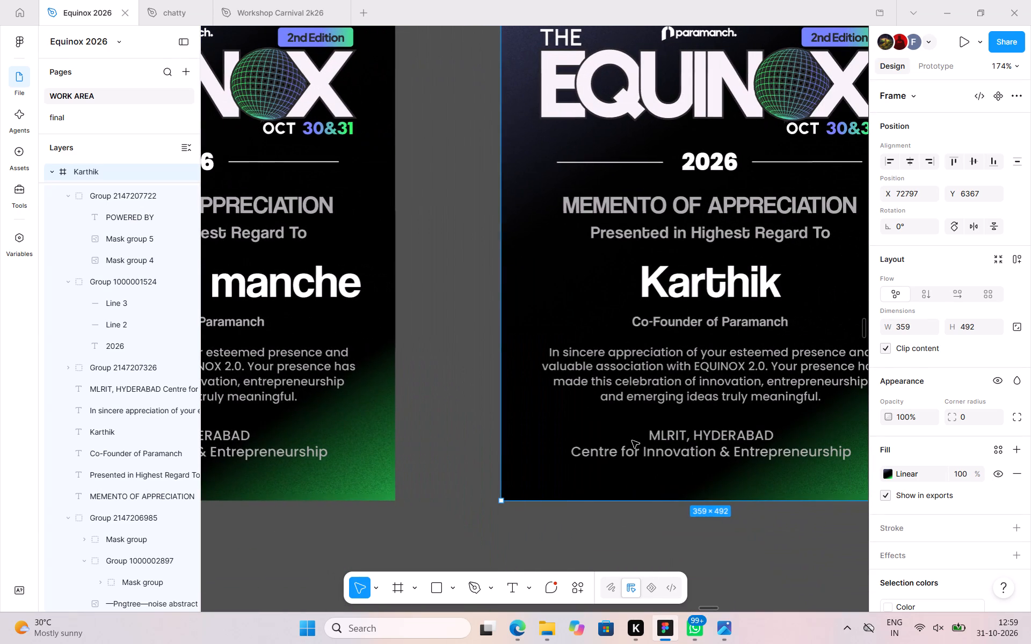
pyautogui.click(665, 387)
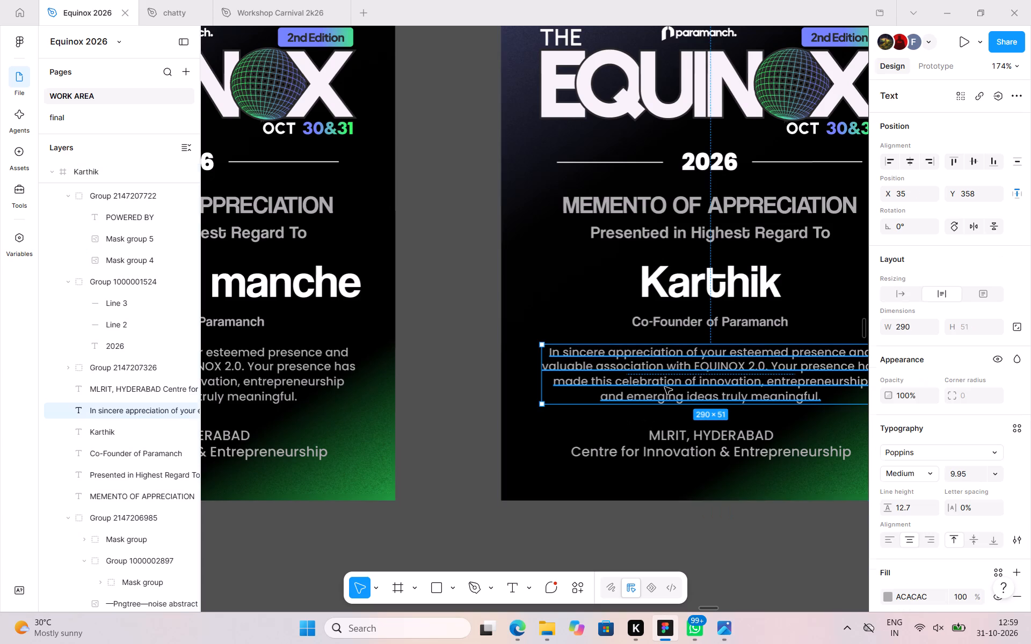
pyautogui.hscroll(-2, 665, 387)
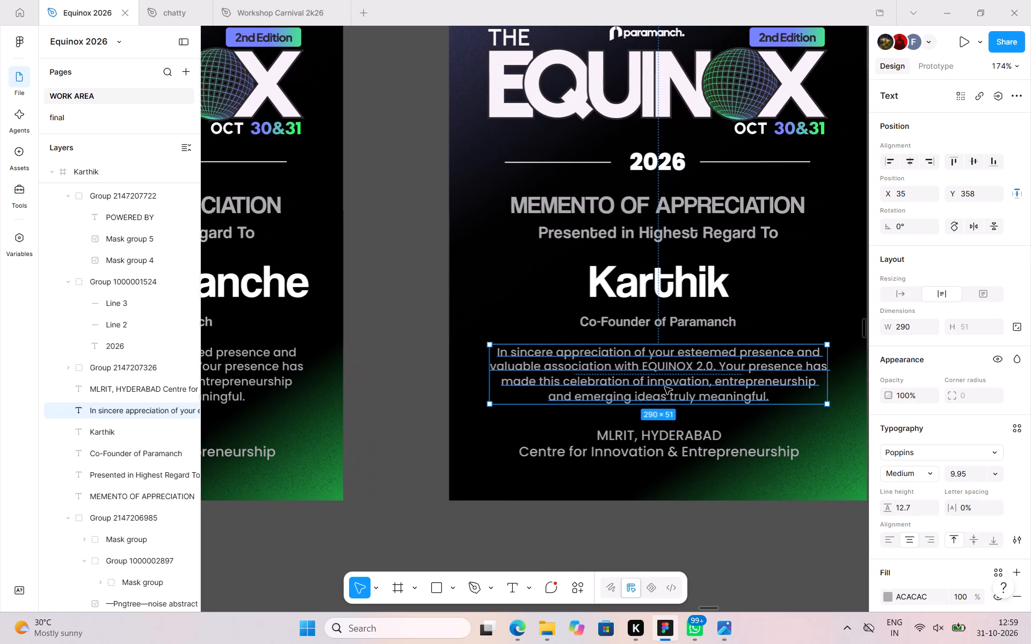
pyautogui.hscroll(-1, 665, 387)
pyautogui.scroll(-1, 665, 387)
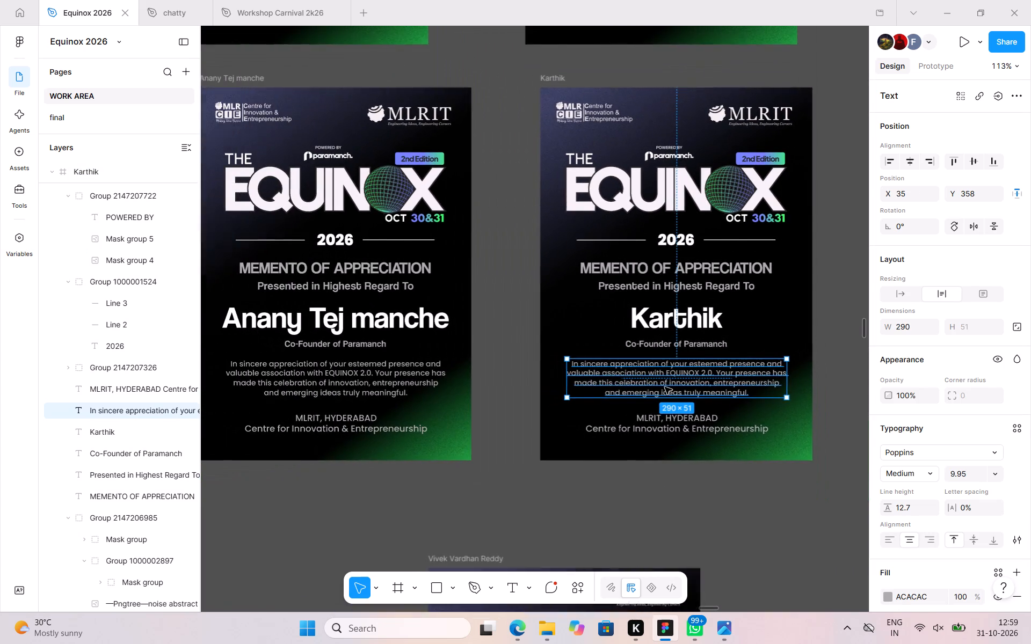
pyautogui.scroll(-1, 665, 387)
pyautogui.click(414, 338)
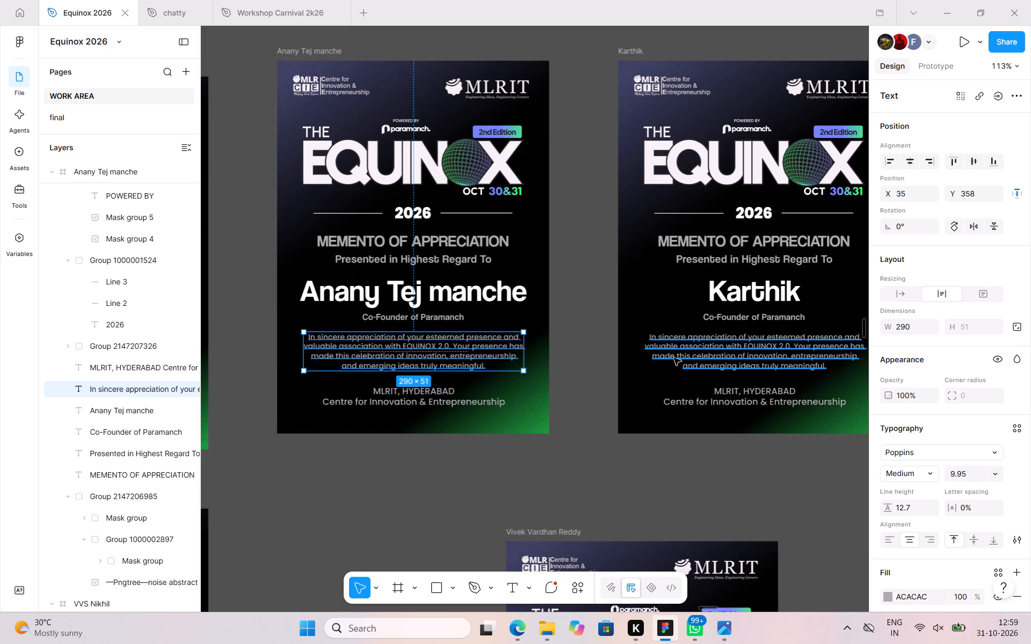
pyautogui.click(674, 358)
pyautogui.click(425, 356)
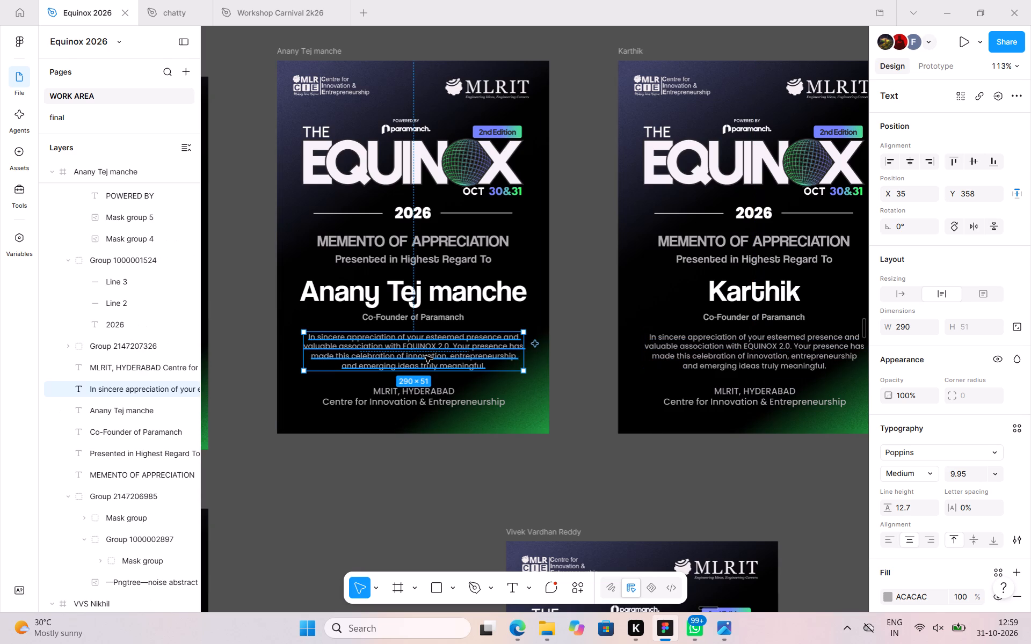
# Delete the duplicate Paramanch co-founder's memento at X 72649, Y 7001, below the Karthik memento's row.
pyautogui.click(549, 536)
pyautogui.press('BackSpace')
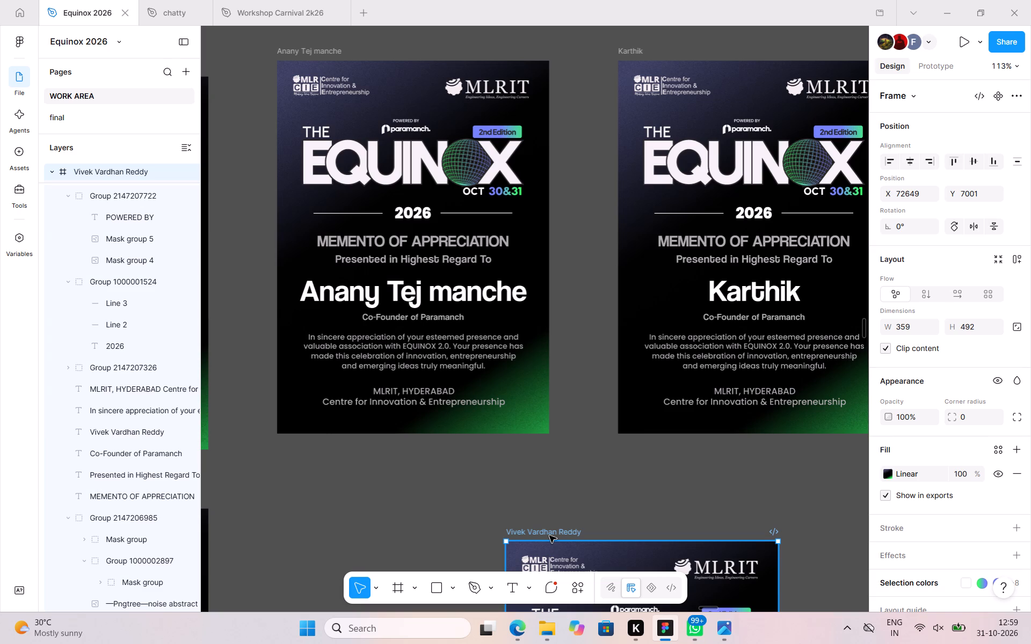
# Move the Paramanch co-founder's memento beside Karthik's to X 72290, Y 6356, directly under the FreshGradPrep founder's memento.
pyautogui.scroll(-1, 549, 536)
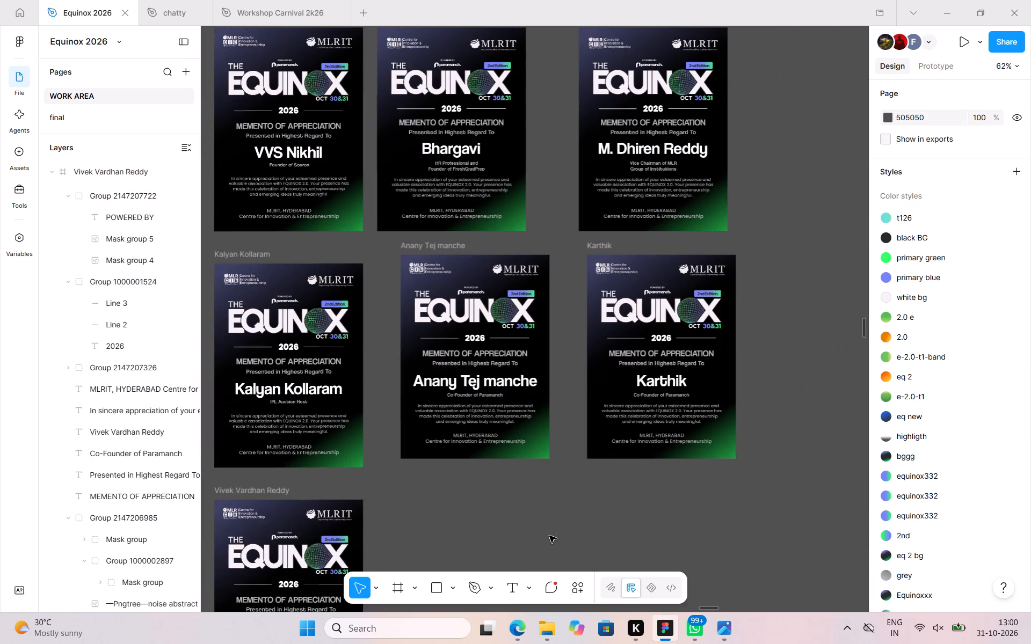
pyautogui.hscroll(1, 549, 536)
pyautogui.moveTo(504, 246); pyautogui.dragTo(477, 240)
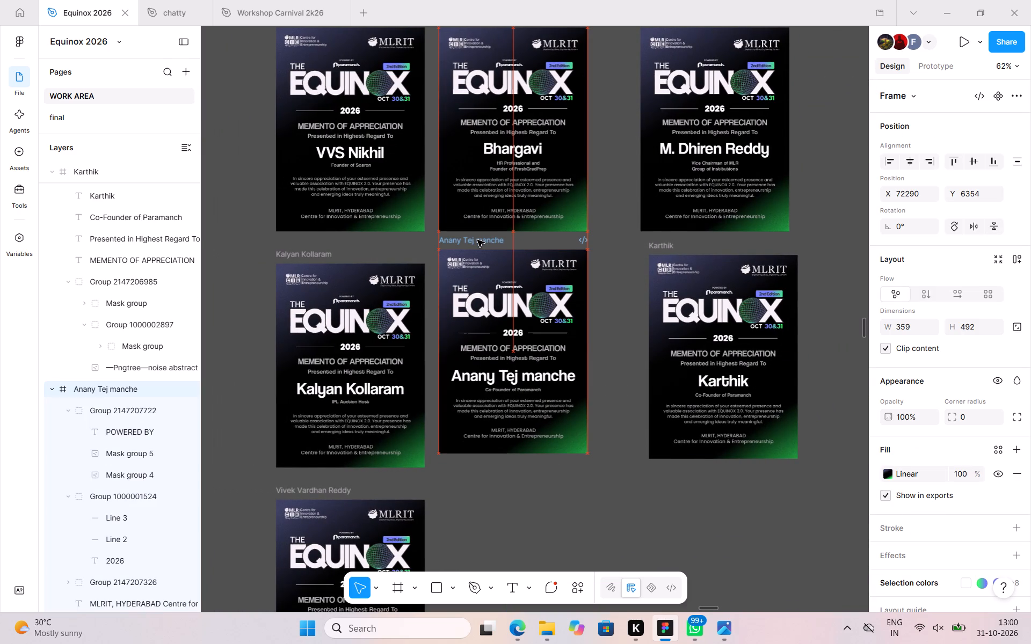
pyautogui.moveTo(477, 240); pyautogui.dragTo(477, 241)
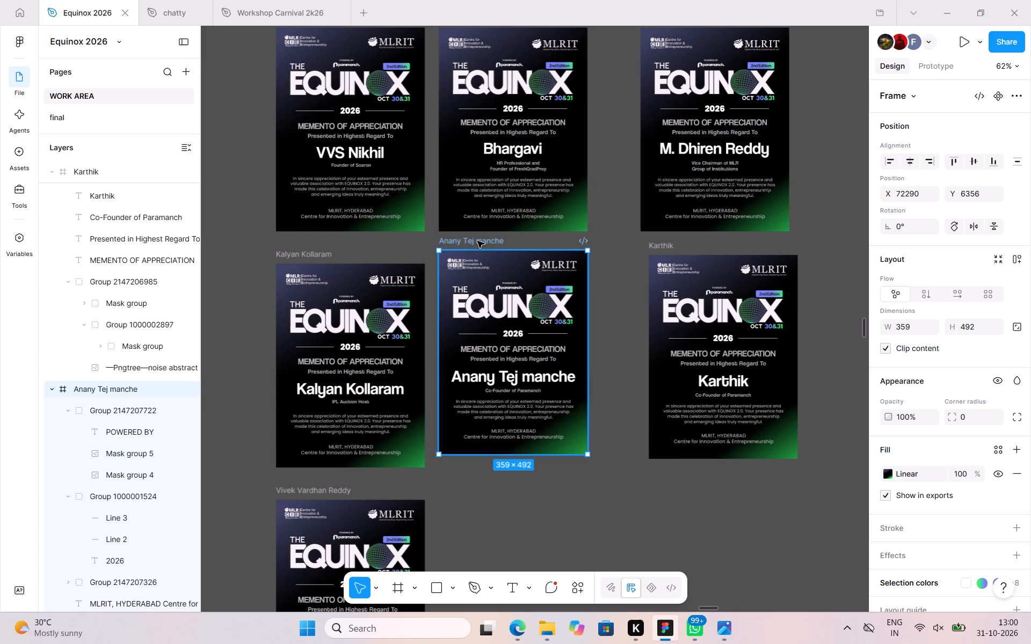
# Move the IPL Auction Host's memento up to X 71897, Y 6356, under the Soaron founder's memento.
pyautogui.moveTo(315, 252); pyautogui.dragTo(320, 235)
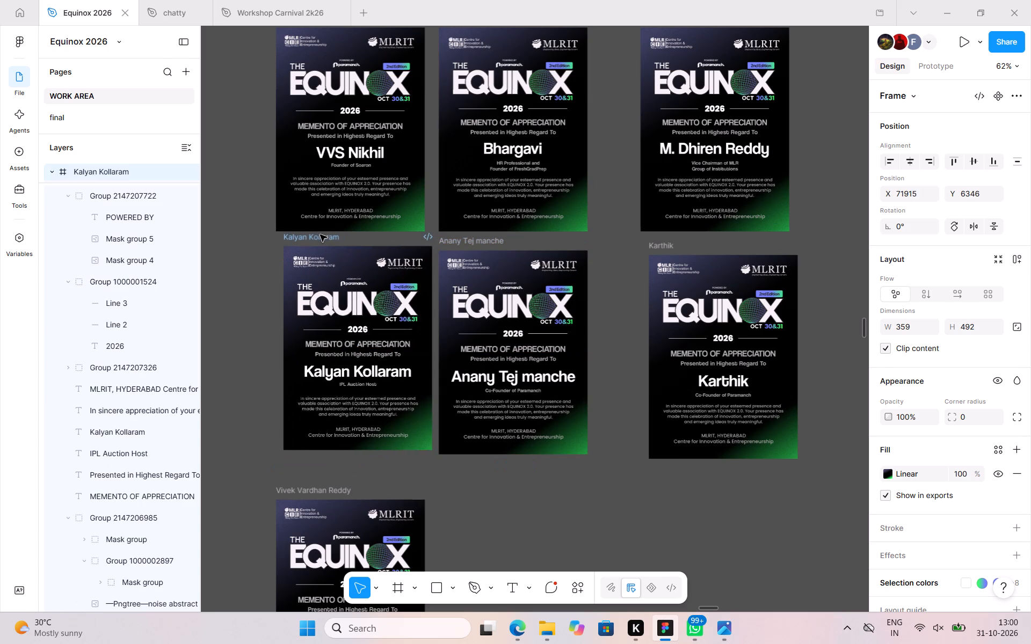
pyautogui.moveTo(320, 235); pyautogui.dragTo(318, 235)
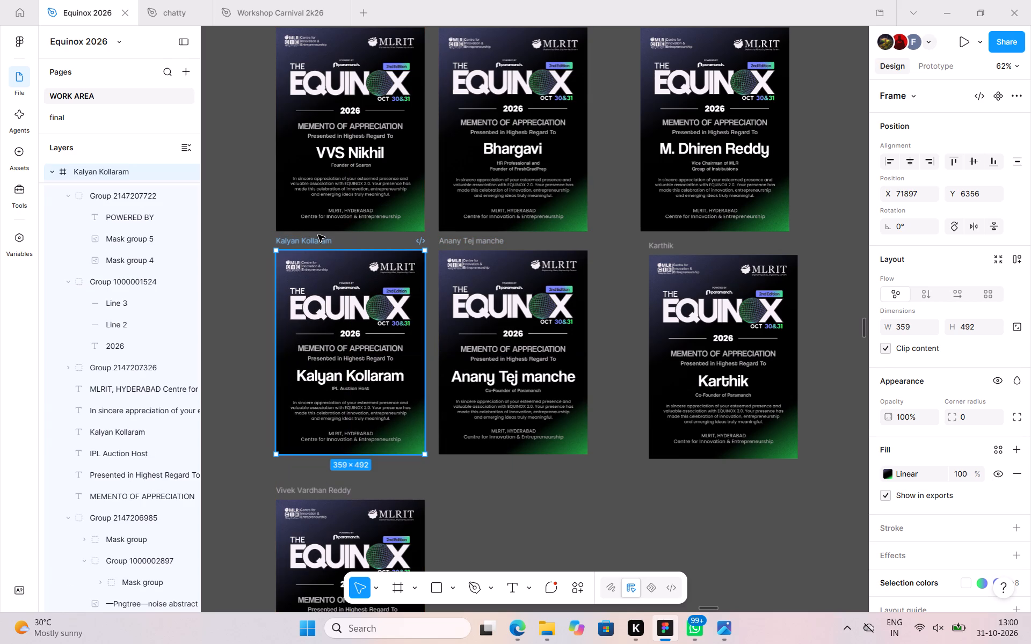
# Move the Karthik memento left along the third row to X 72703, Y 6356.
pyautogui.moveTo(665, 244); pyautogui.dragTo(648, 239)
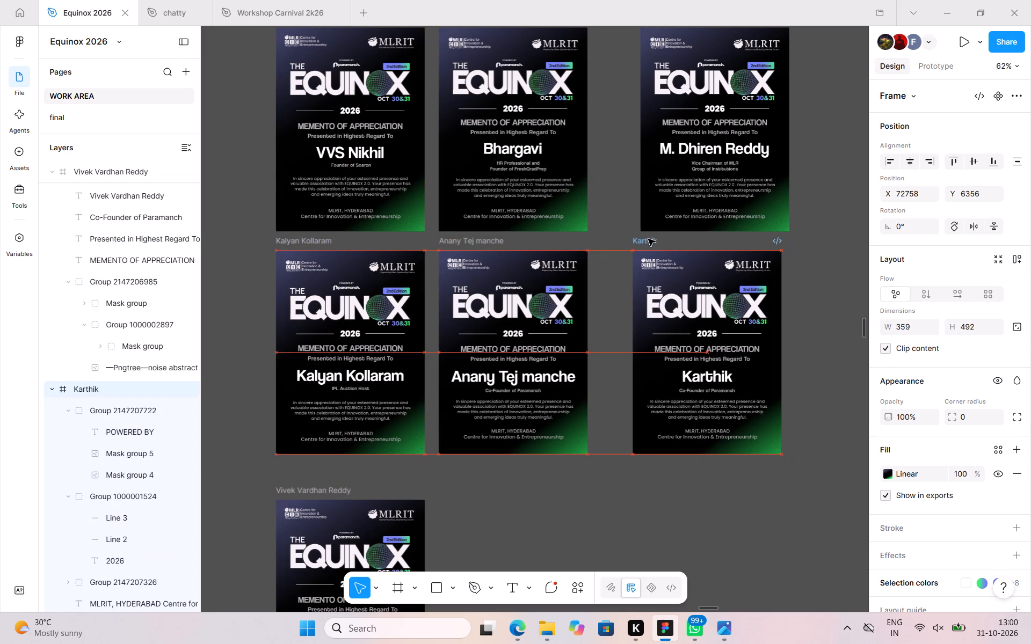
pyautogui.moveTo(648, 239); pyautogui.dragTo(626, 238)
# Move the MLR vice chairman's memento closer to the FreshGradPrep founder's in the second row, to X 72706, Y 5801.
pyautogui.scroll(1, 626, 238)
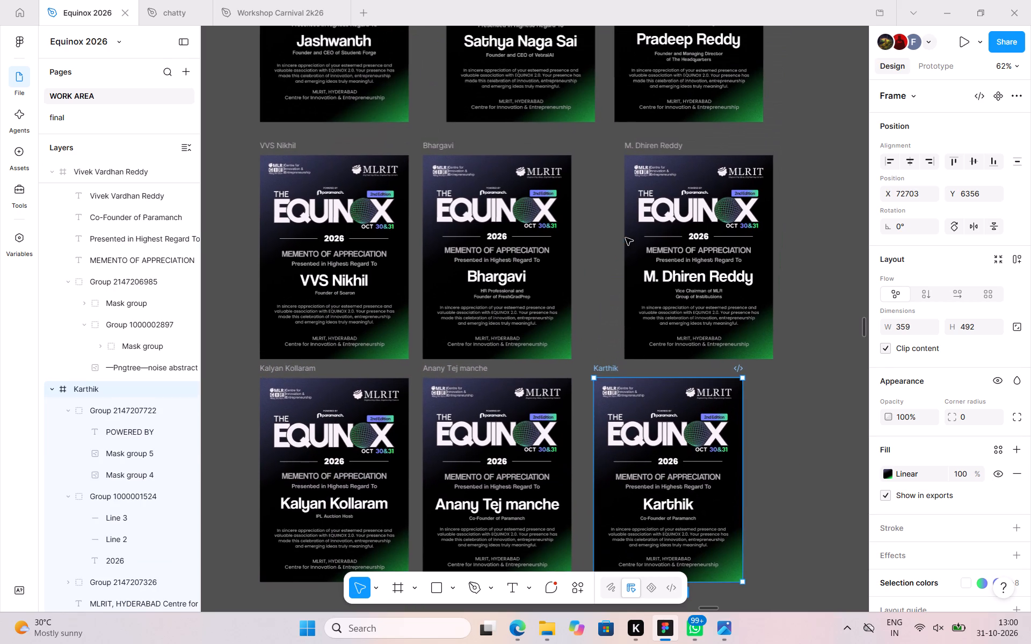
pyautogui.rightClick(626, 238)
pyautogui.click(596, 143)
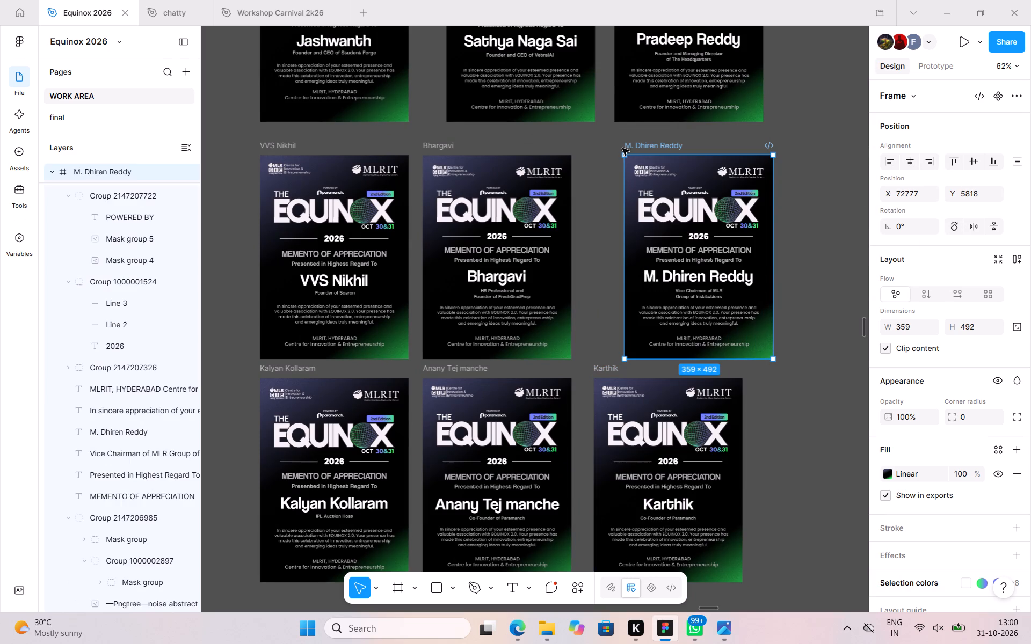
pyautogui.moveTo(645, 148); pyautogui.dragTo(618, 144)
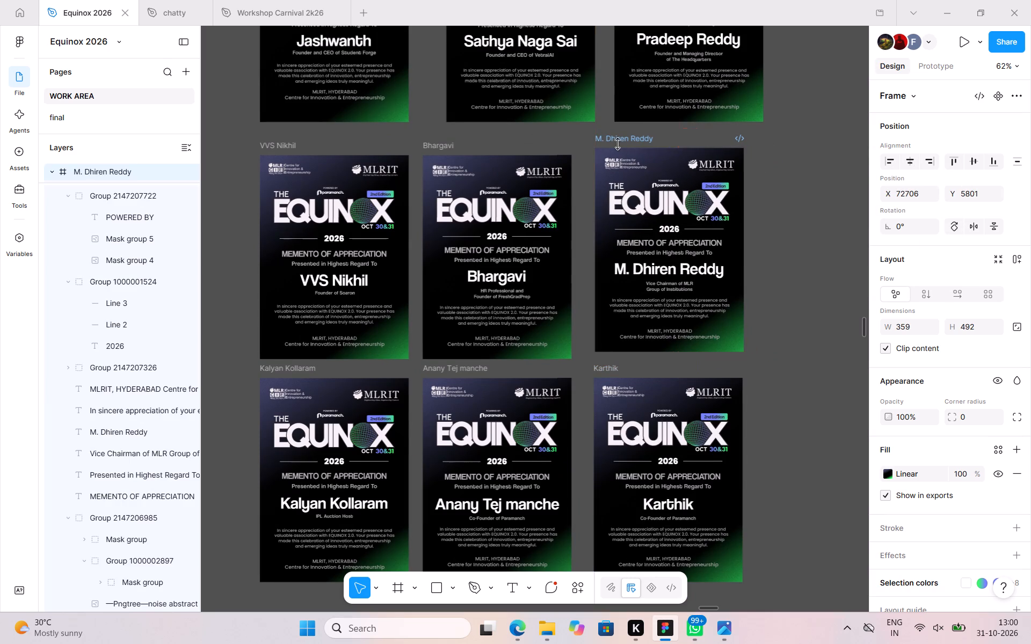
# Move the Paramanch co-founder's memento from the middle of the third row down to X 72274, Y 6958, beside the fourth-row co-founder's memento.
pyautogui.scroll(-3, 618, 144)
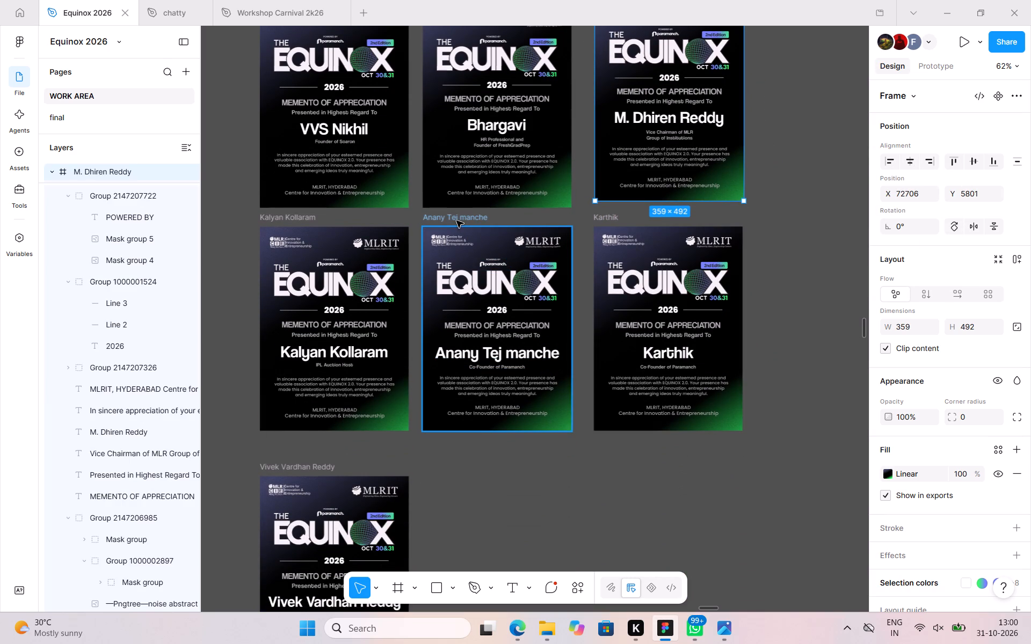
pyautogui.moveTo(456, 217); pyautogui.dragTo(451, 360)
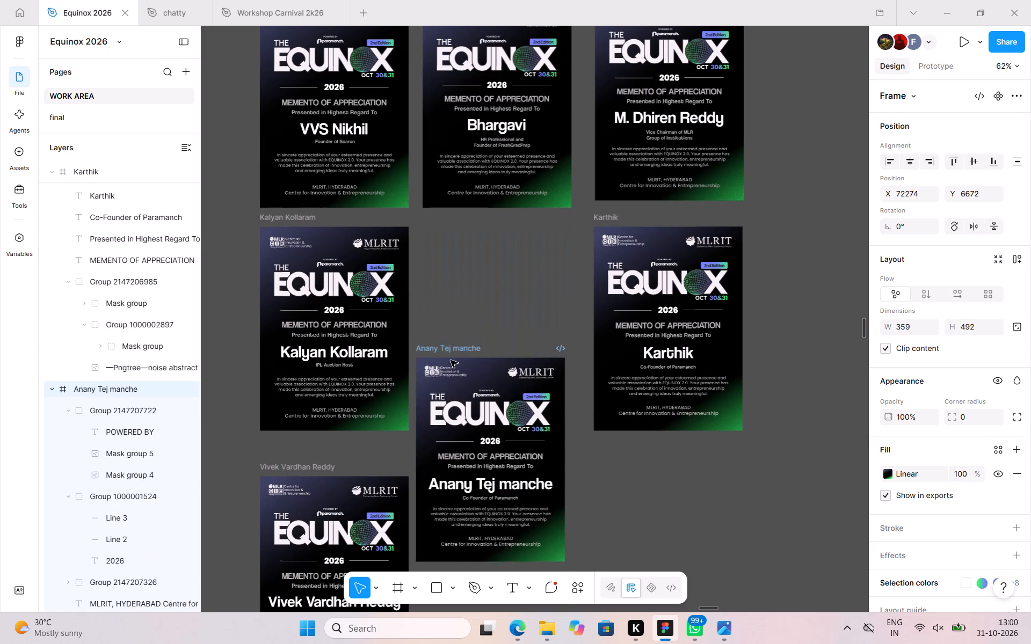
pyautogui.moveTo(451, 360); pyautogui.dragTo(452, 471)
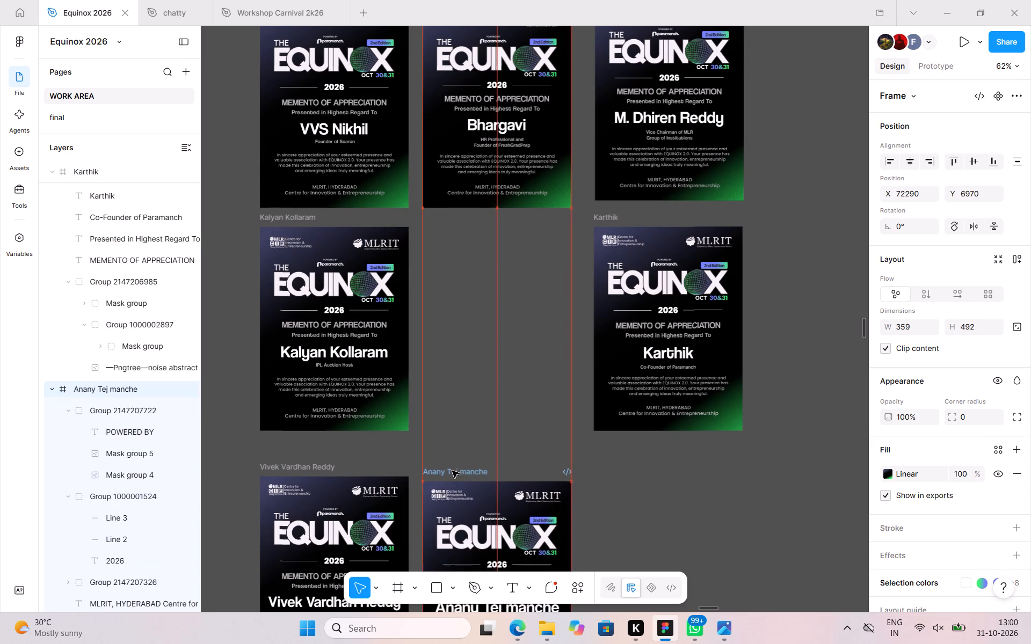
pyautogui.moveTo(452, 471); pyautogui.dragTo(449, 466)
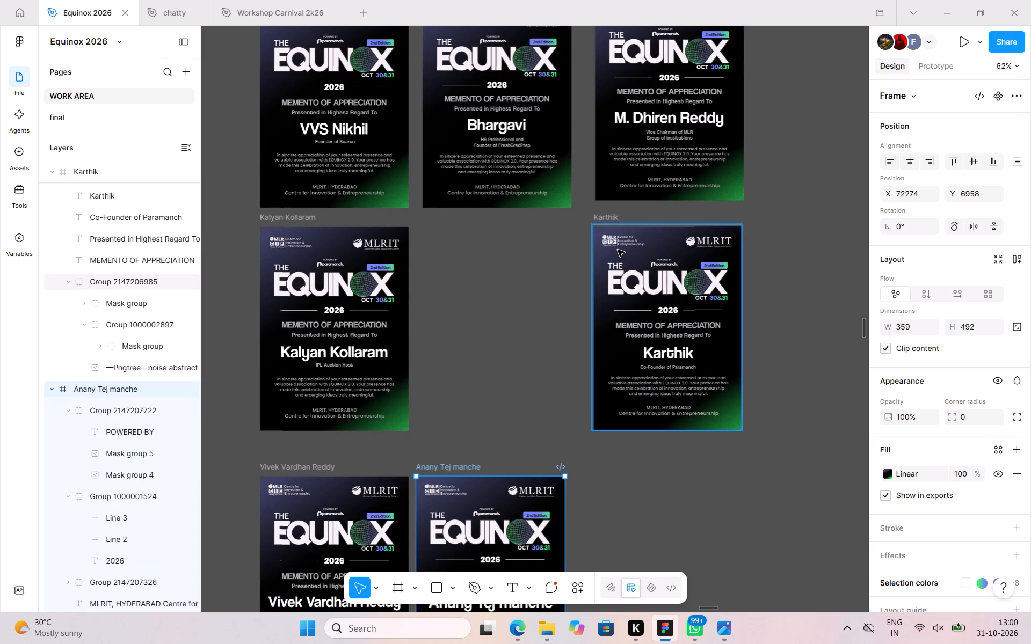
# Move the Karthik memento down to X 72651, Y 6958, as the third memento in the Paramanch co-founders' row.
pyautogui.click(611, 222)
pyautogui.click(611, 222)
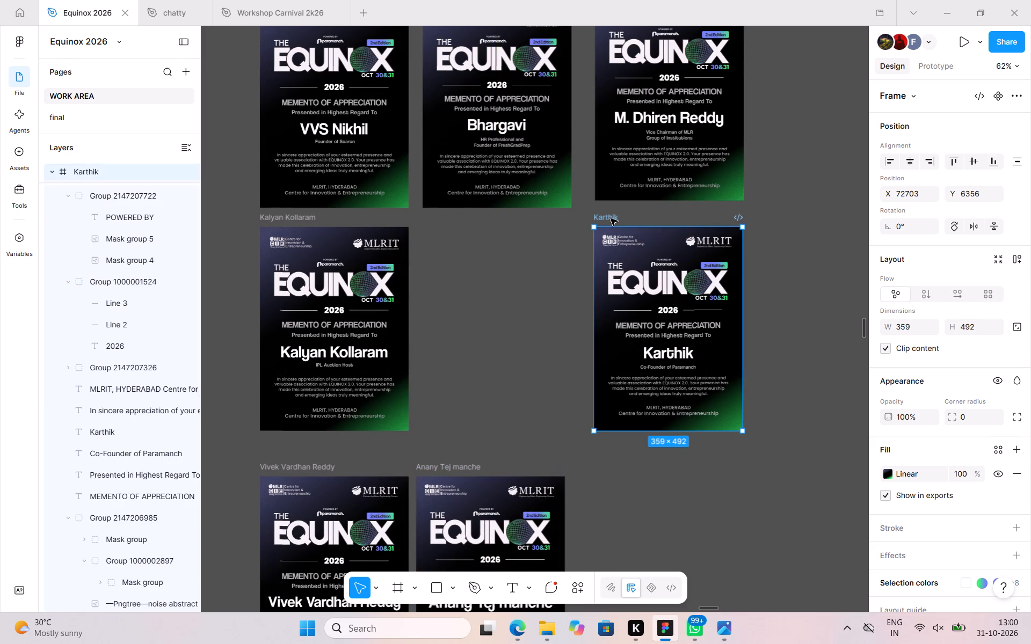
pyautogui.moveTo(611, 217); pyautogui.dragTo(598, 471)
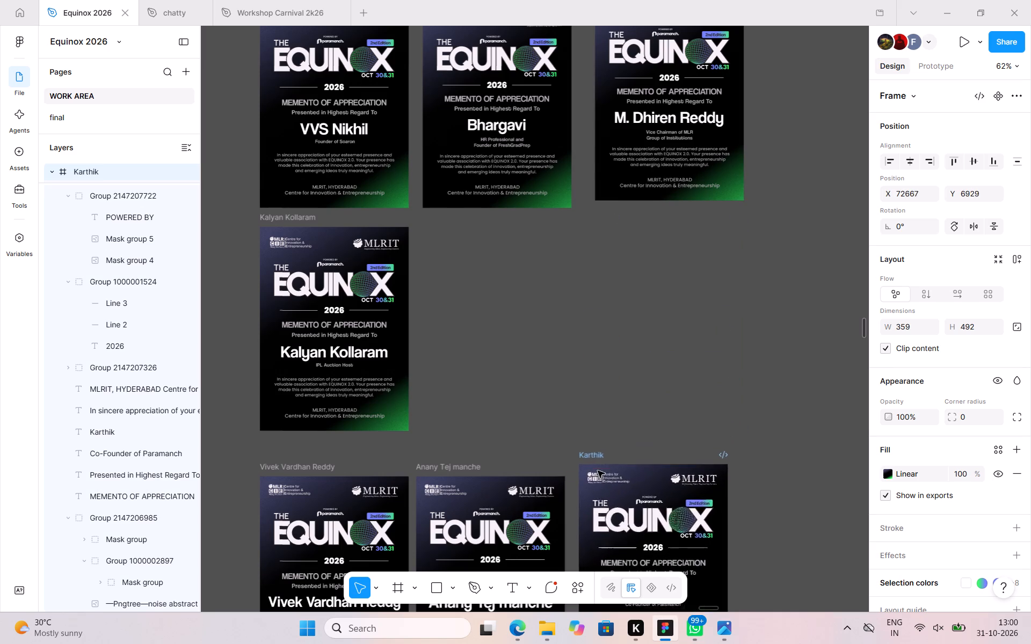
pyautogui.moveTo(598, 471); pyautogui.dragTo(592, 467)
# Inspect the text layout and spacing of the Paramanch co-founders', IPL Auction Host's and second-row mementos up close.
pyautogui.scroll(-2, 592, 467)
pyautogui.hscroll(1, 503, 433)
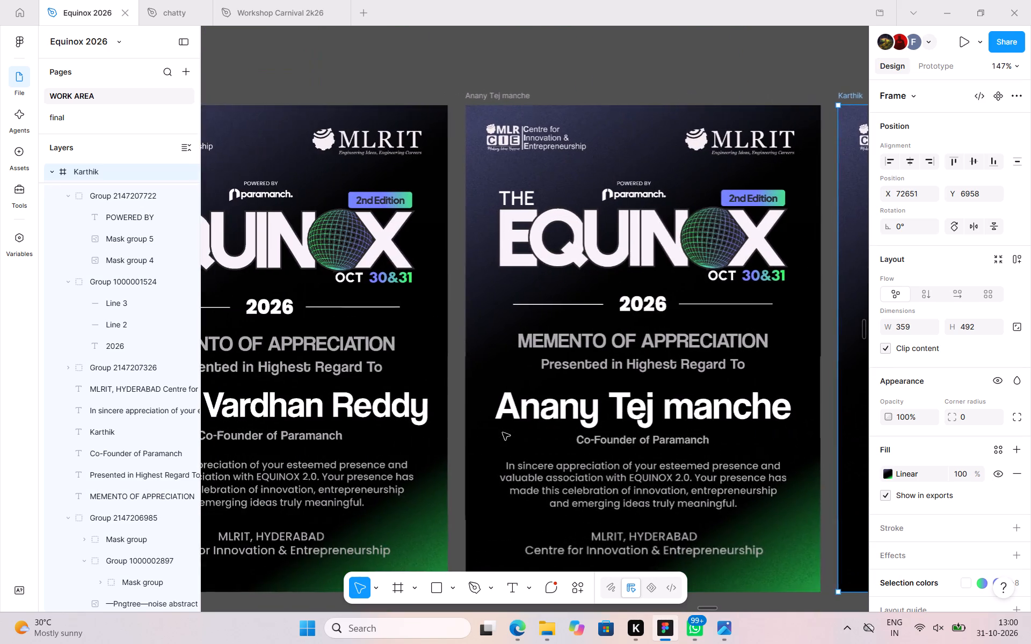
pyautogui.hscroll(2, 503, 433)
pyautogui.scroll(2, 503, 433)
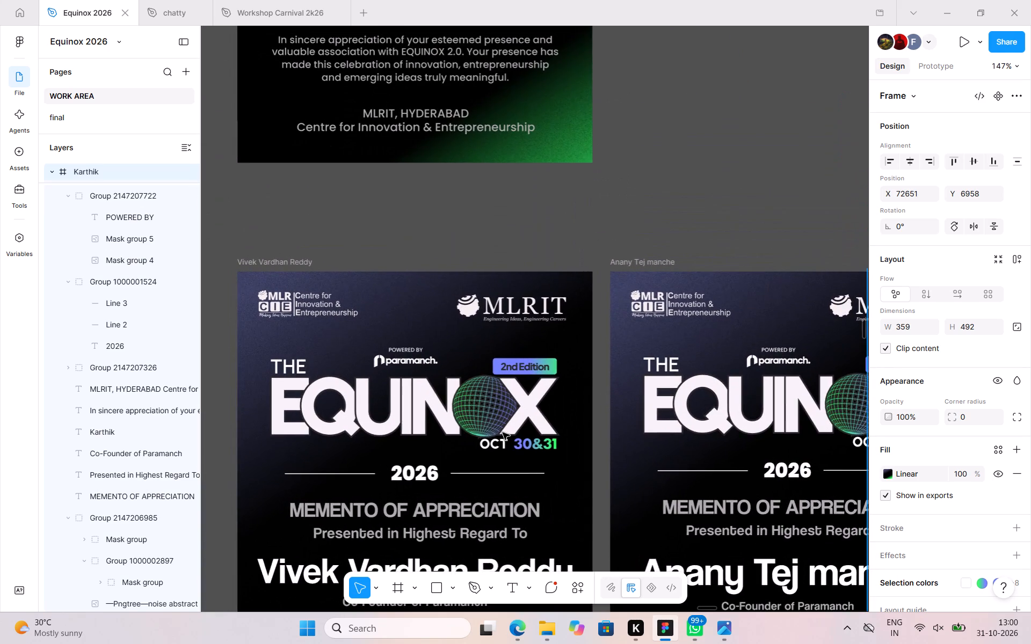
pyautogui.scroll(3, 503, 433)
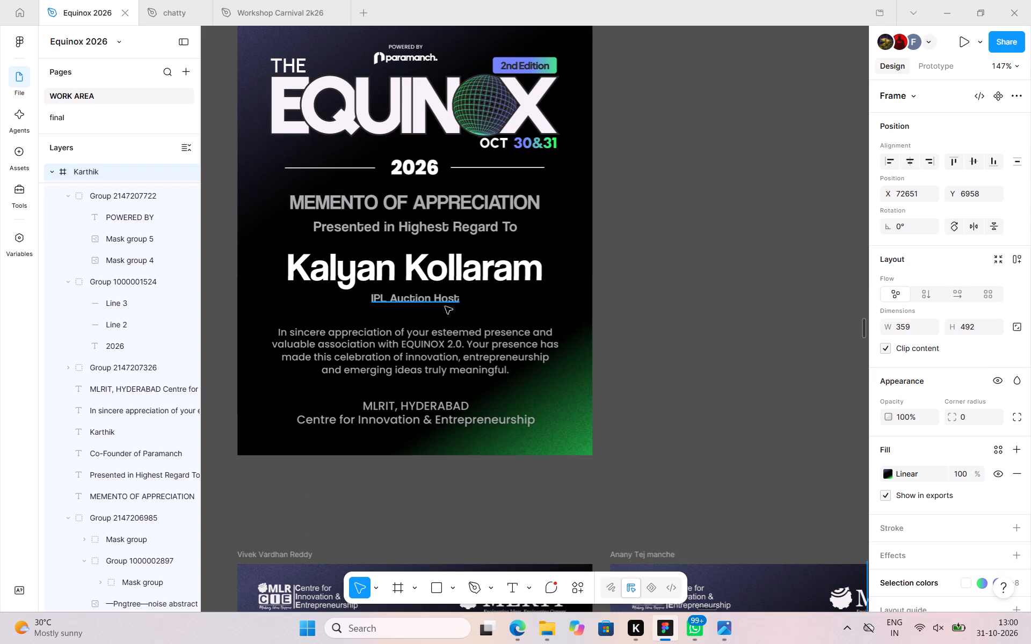
pyautogui.scroll(3, 452, 306)
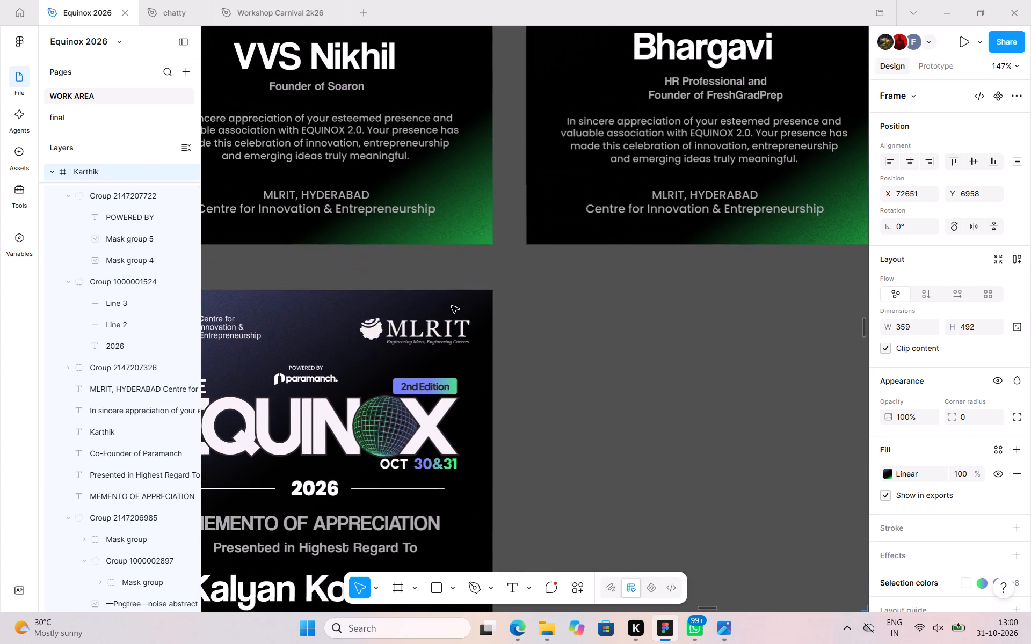
pyautogui.scroll(1, 452, 306)
pyautogui.hscroll(-2, 403, 221)
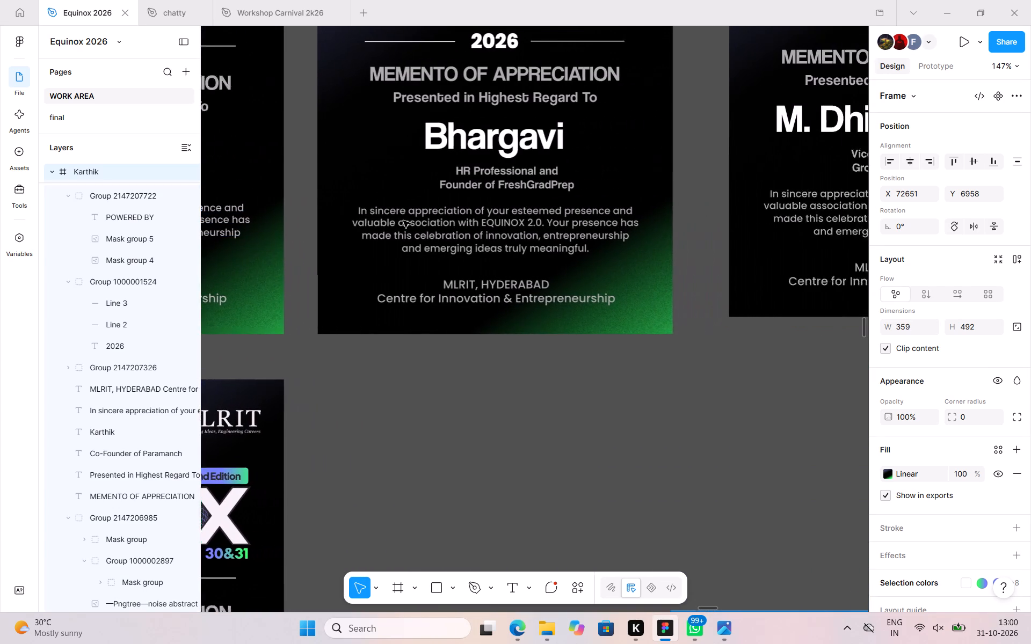
pyautogui.hscroll(-1, 403, 221)
pyautogui.hscroll(-2, 527, 196)
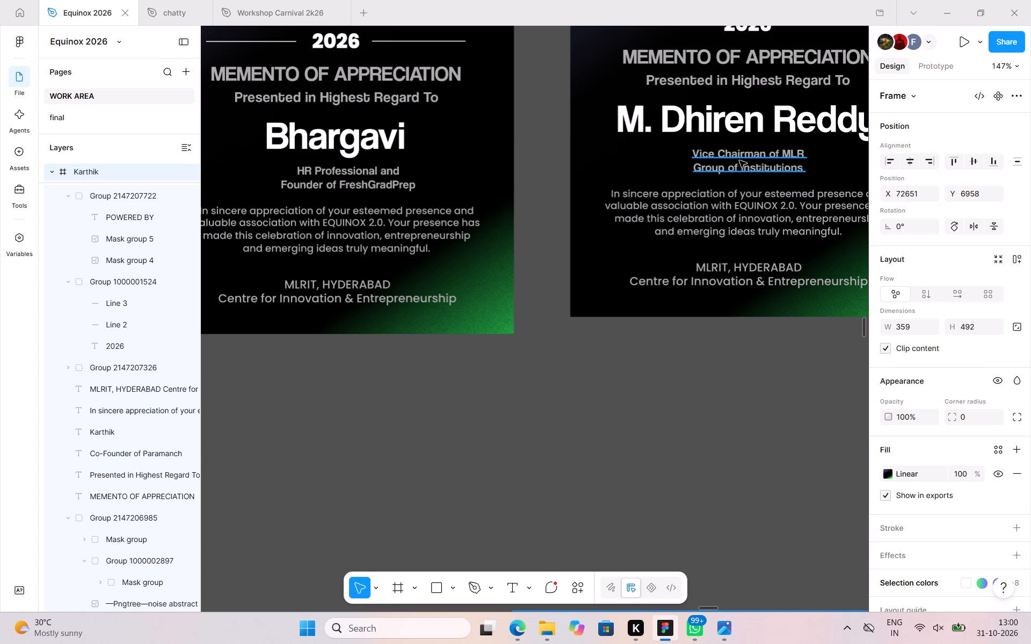
pyautogui.hscroll(1, 739, 160)
pyautogui.scroll(2, 739, 160)
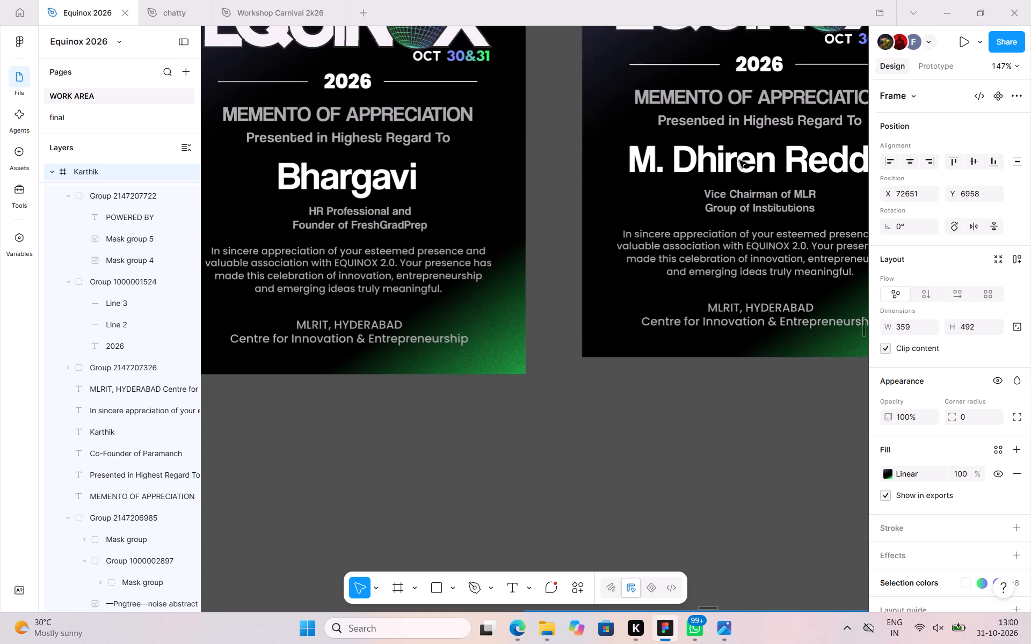
pyautogui.scroll(1, 739, 160)
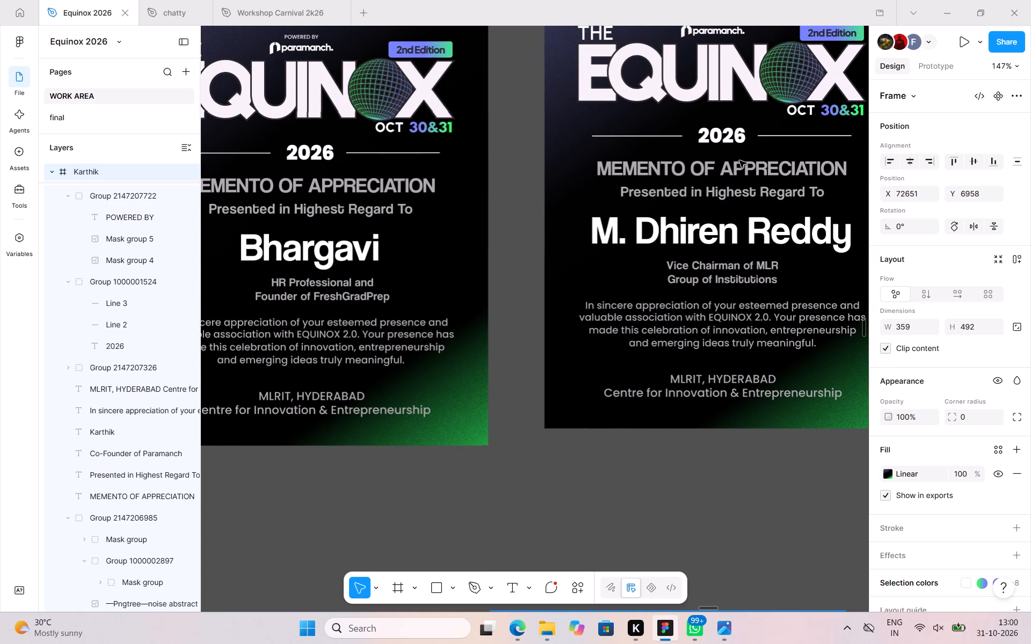
pyautogui.hscroll(1, 739, 160)
pyautogui.scroll(1, 739, 160)
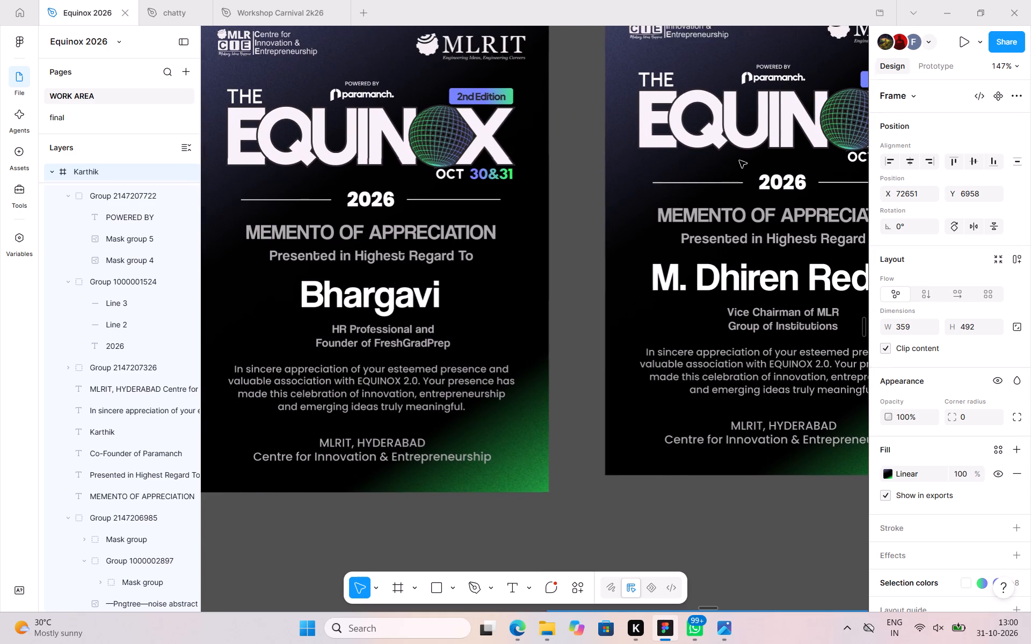
pyautogui.scroll(2, 739, 160)
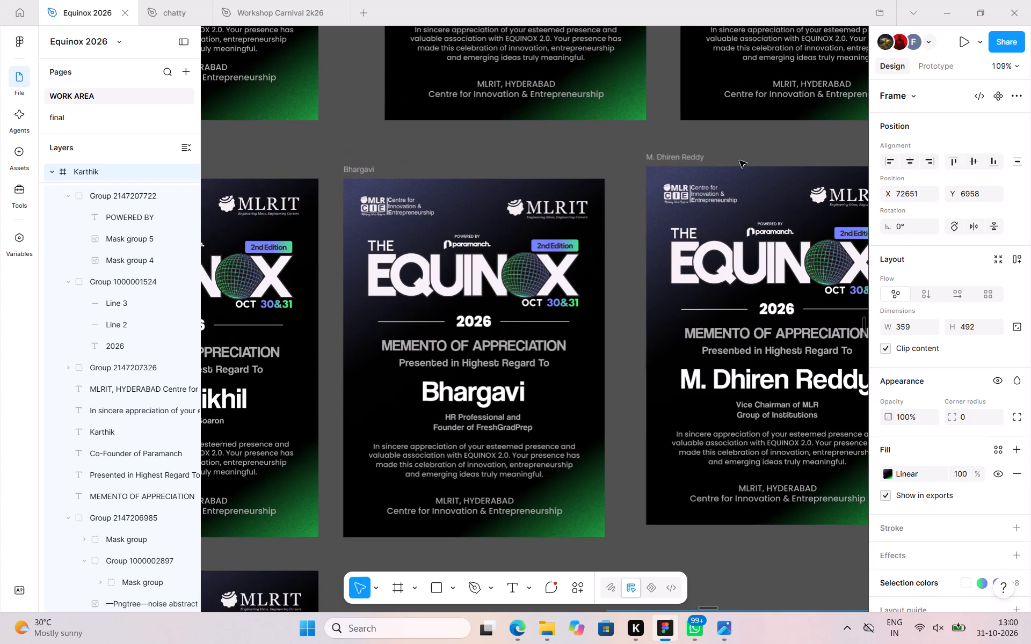
# Move the MLR vice chairman's memento to X 72666, Y 5818, level with and close beside the FreshGradPrep founder's memento.
pyautogui.scroll(1, 739, 160)
pyautogui.click(673, 166)
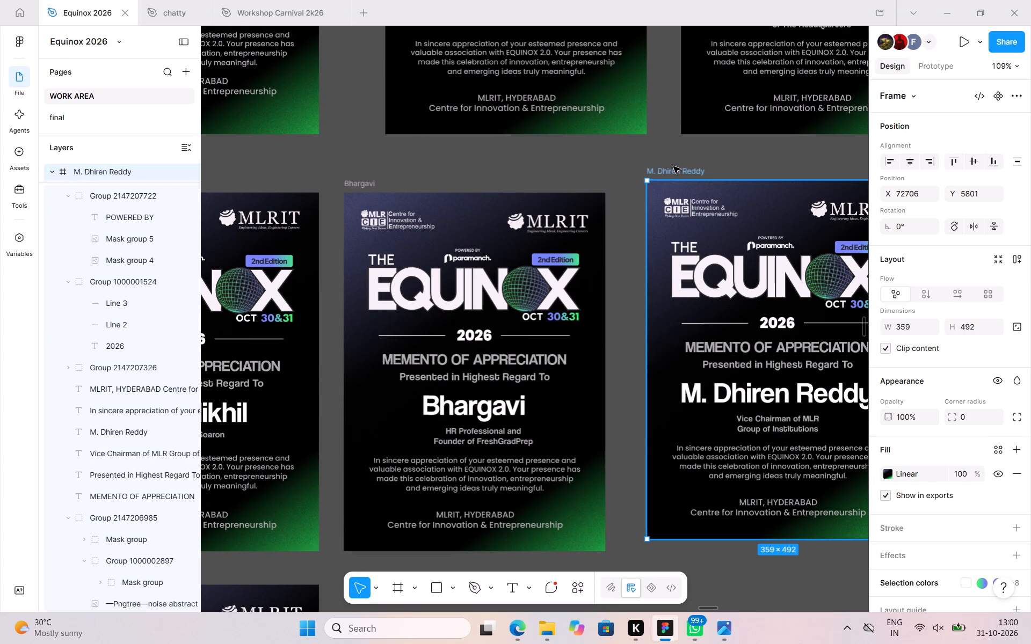
pyautogui.moveTo(671, 172); pyautogui.dragTo(644, 186)
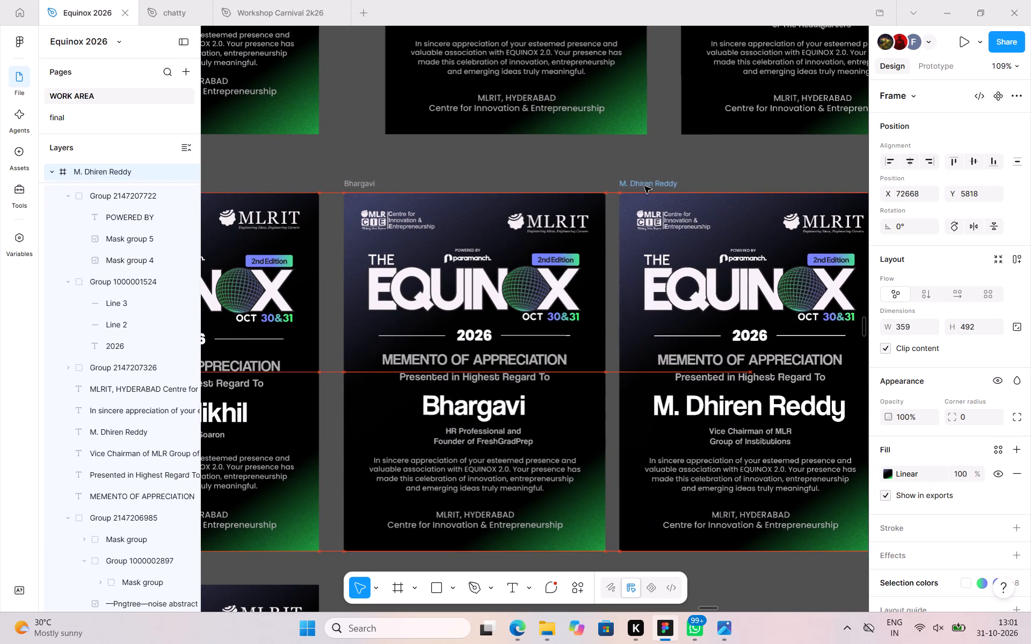
pyautogui.moveTo(644, 186); pyautogui.dragTo(642, 185)
# Move the Soaron founder's memento right to X 71923 at Y 5818, close beside the FreshGradPrep founder's memento.
pyautogui.hscroll(3, 642, 185)
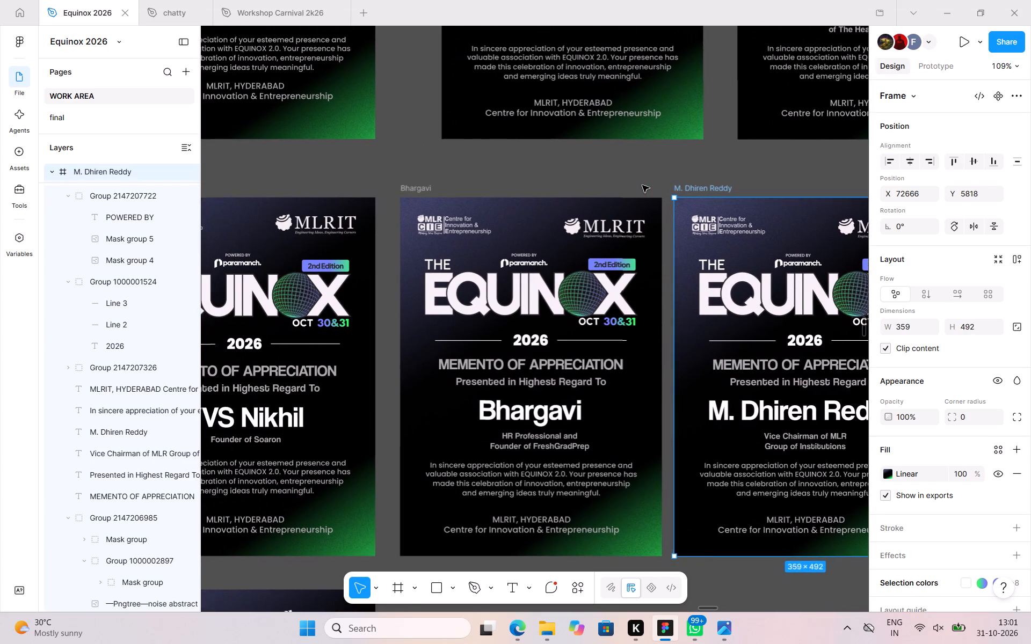
pyautogui.hscroll(2, 642, 185)
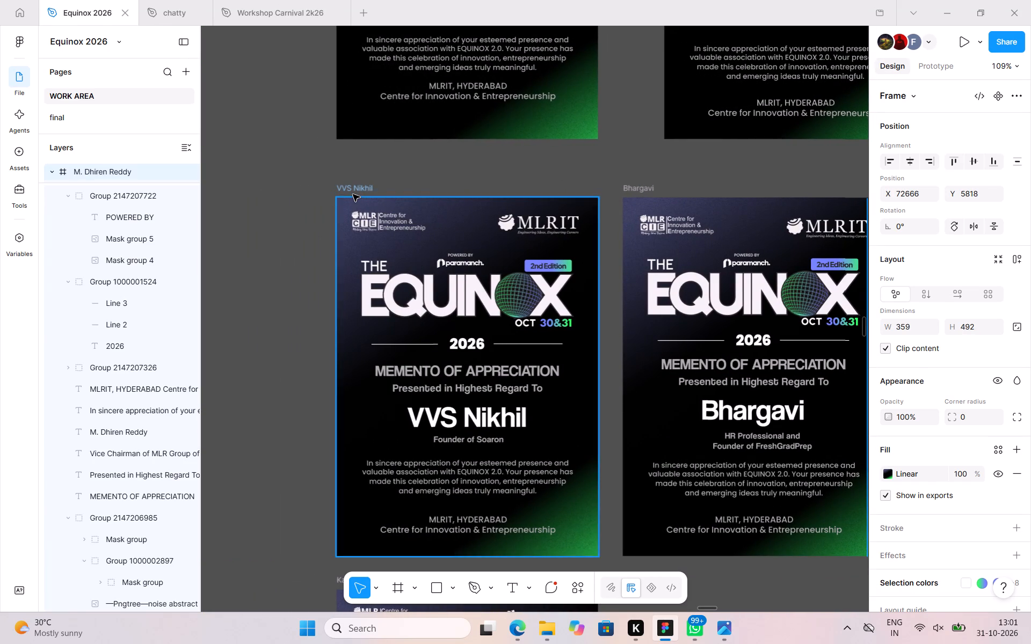
pyautogui.click(353, 194)
pyautogui.moveTo(354, 188); pyautogui.dragTo(376, 194)
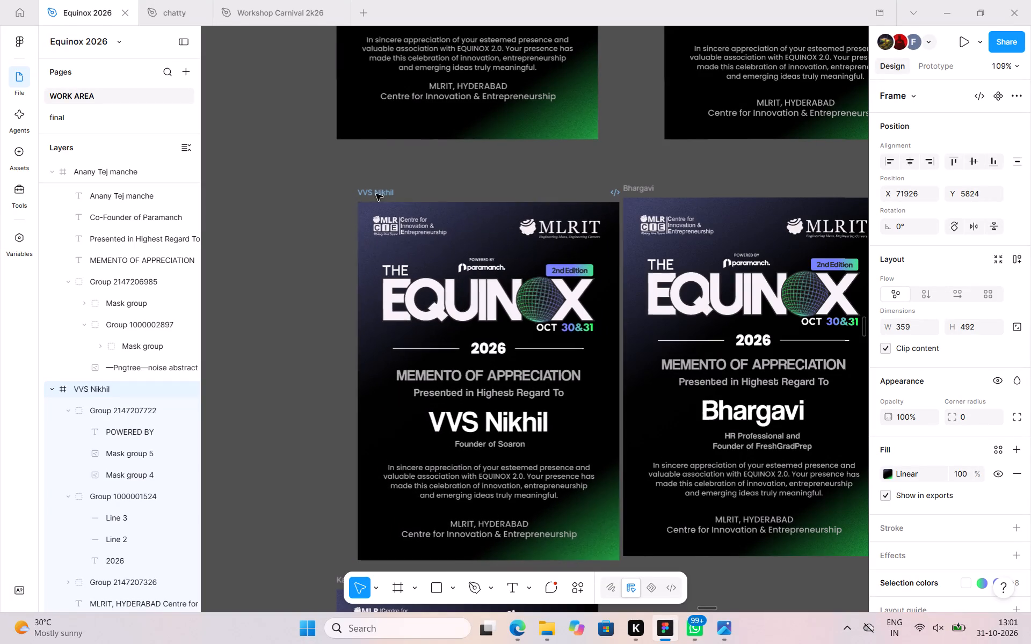
pyautogui.moveTo(376, 194); pyautogui.dragTo(373, 190)
# Shift the FreshGradPrep founder's memento right to X 72294 to even out the gaps to its second-row neighbours.
pyautogui.hscroll(-1, 373, 190)
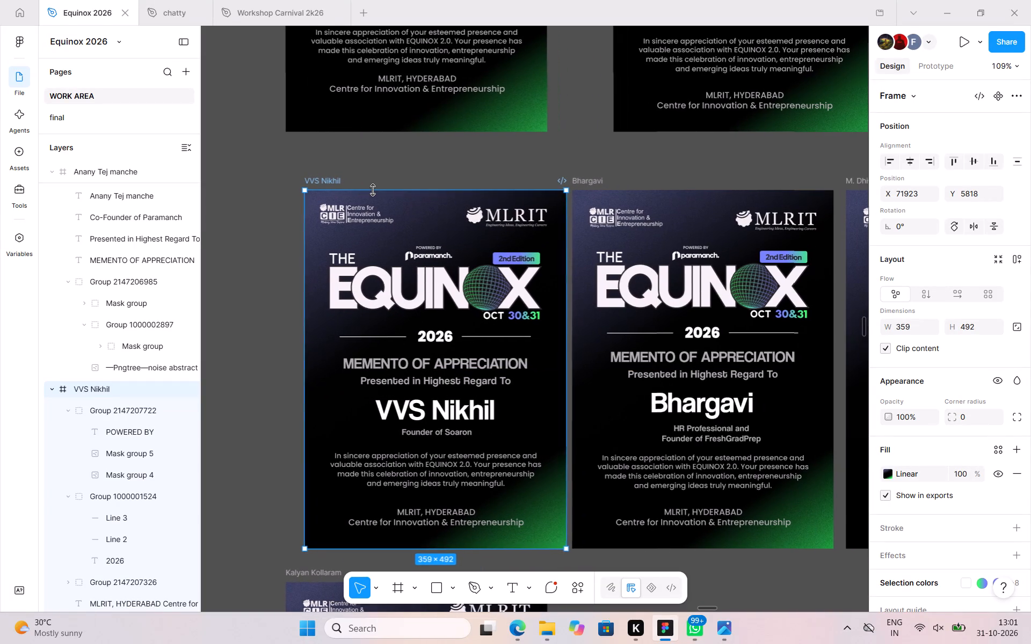
pyautogui.hscroll(-1, 373, 190)
pyautogui.click(524, 180)
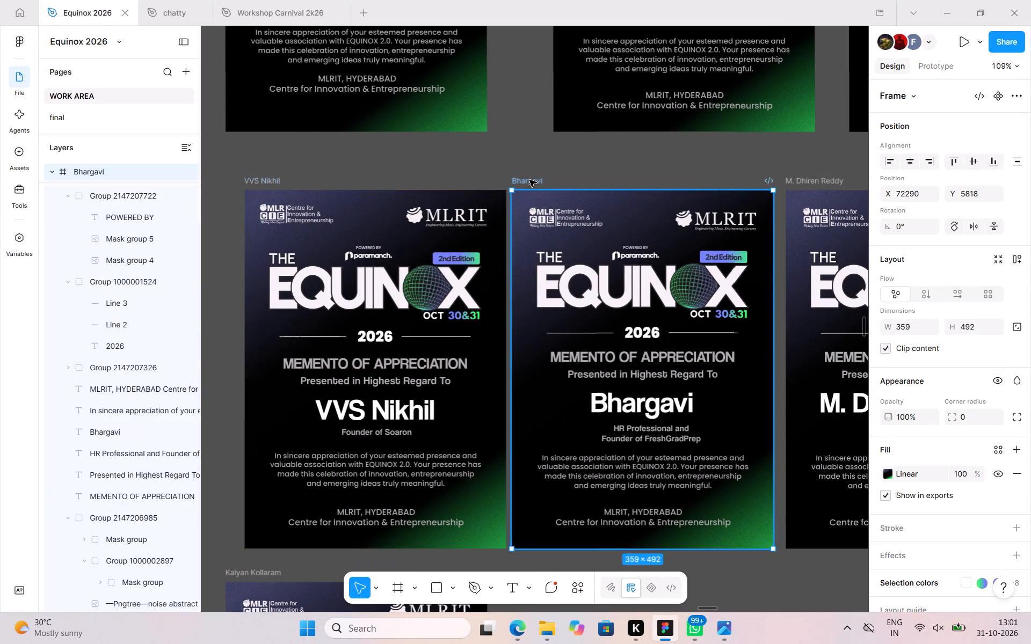
pyautogui.scroll(1, 528, 180)
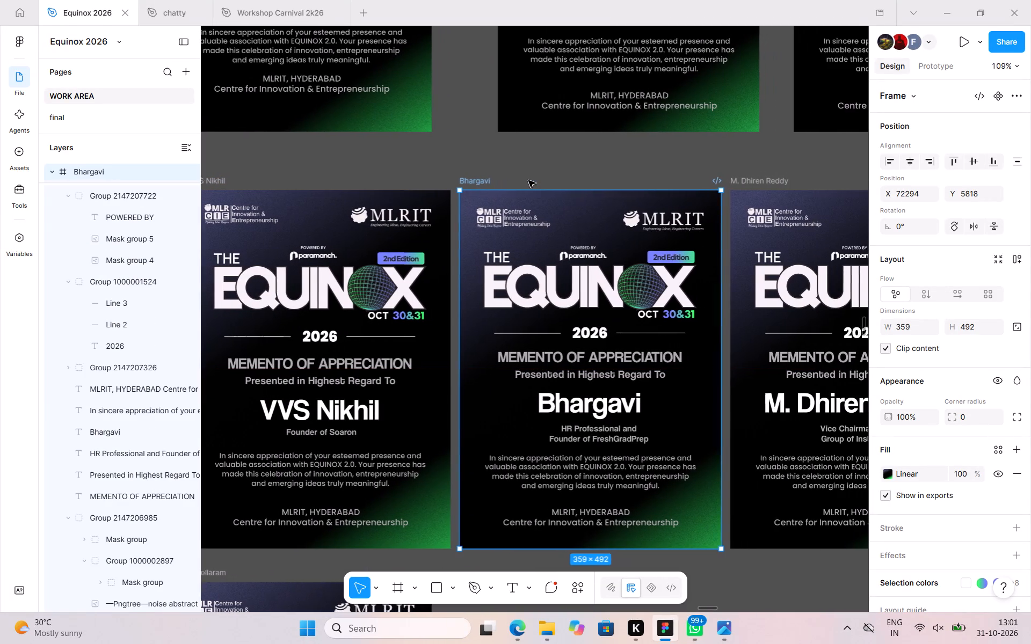
pyautogui.scroll(2, 528, 180)
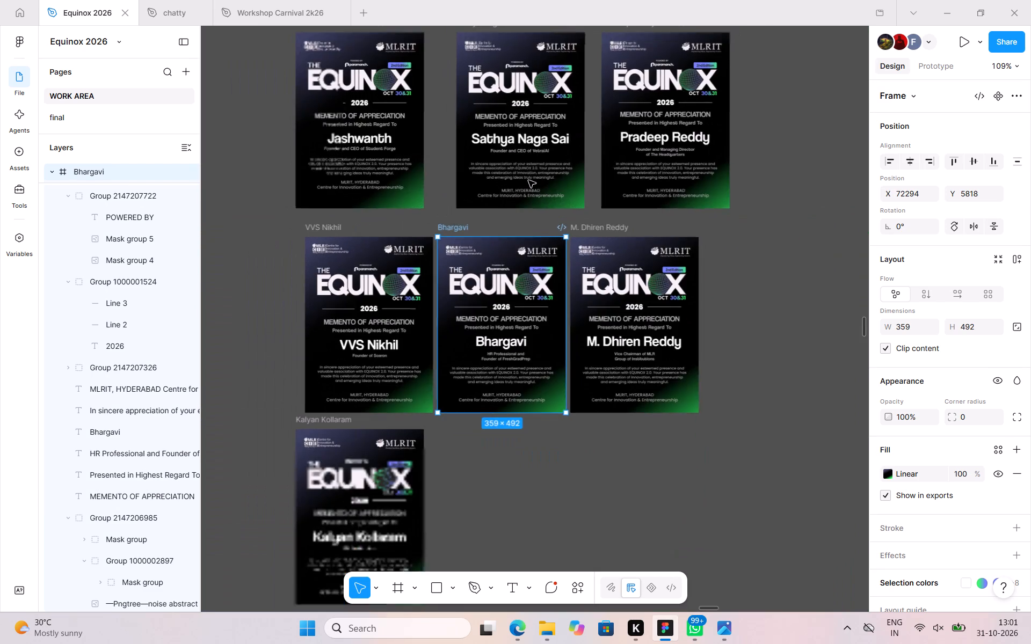
# Move the Students Forge founder's memento right and down, lining its left edge up with the Soaron founder's memento below.
pyautogui.hscroll(1, 528, 180)
pyautogui.moveTo(387, 77); pyautogui.dragTo(388, 92)
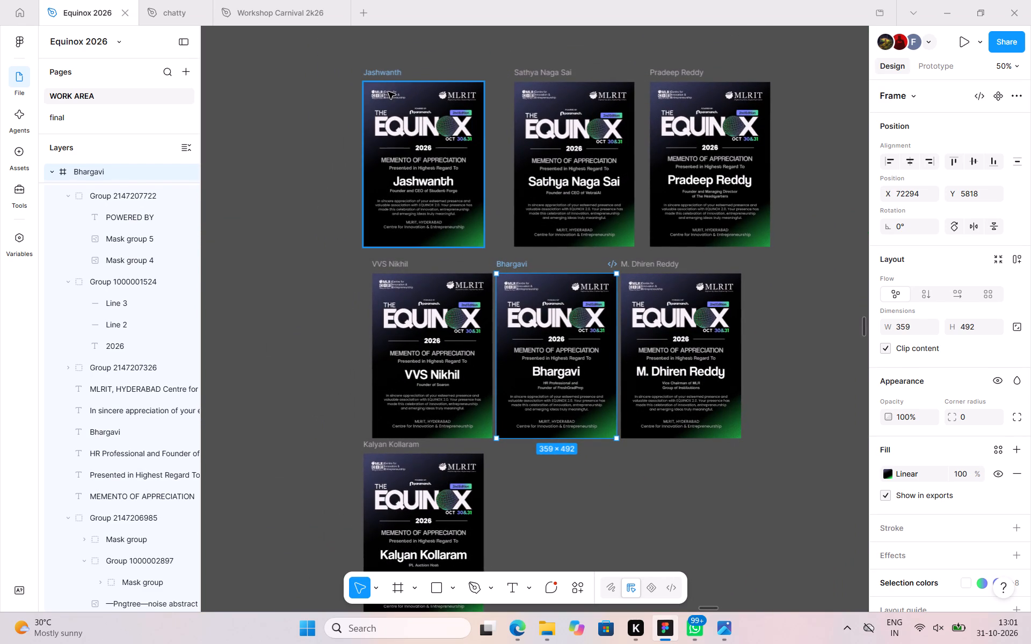
pyautogui.moveTo(388, 92); pyautogui.dragTo(396, 89)
# Move the VetraiAI founder's memento to X 72307, Y 5280, level with and close beside the Students Forge founder's memento.
pyautogui.moveTo(535, 68); pyautogui.dragTo(521, 84)
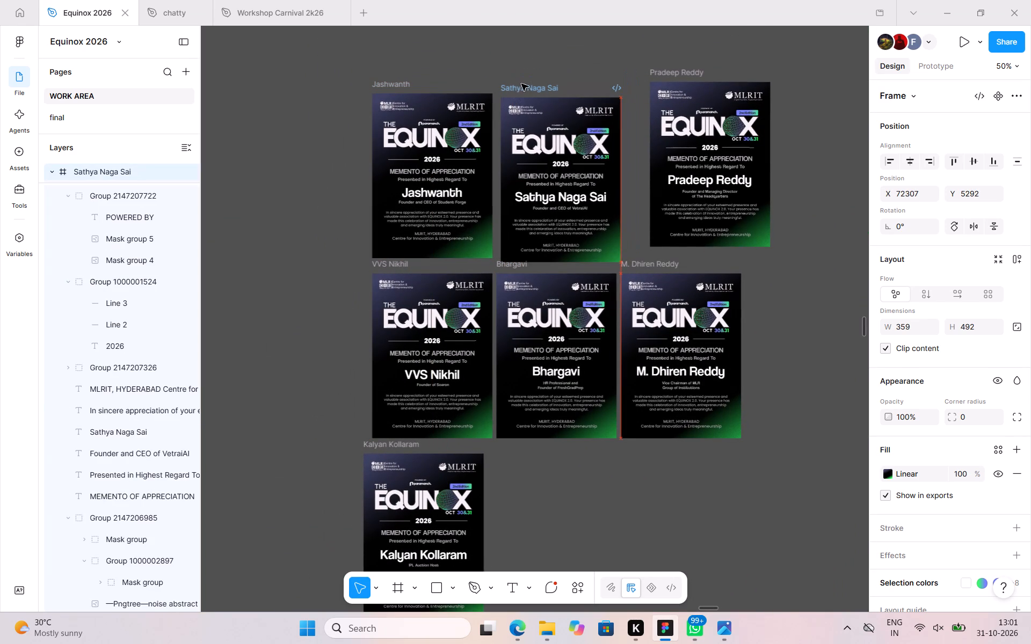
pyautogui.moveTo(521, 84); pyautogui.dragTo(520, 82)
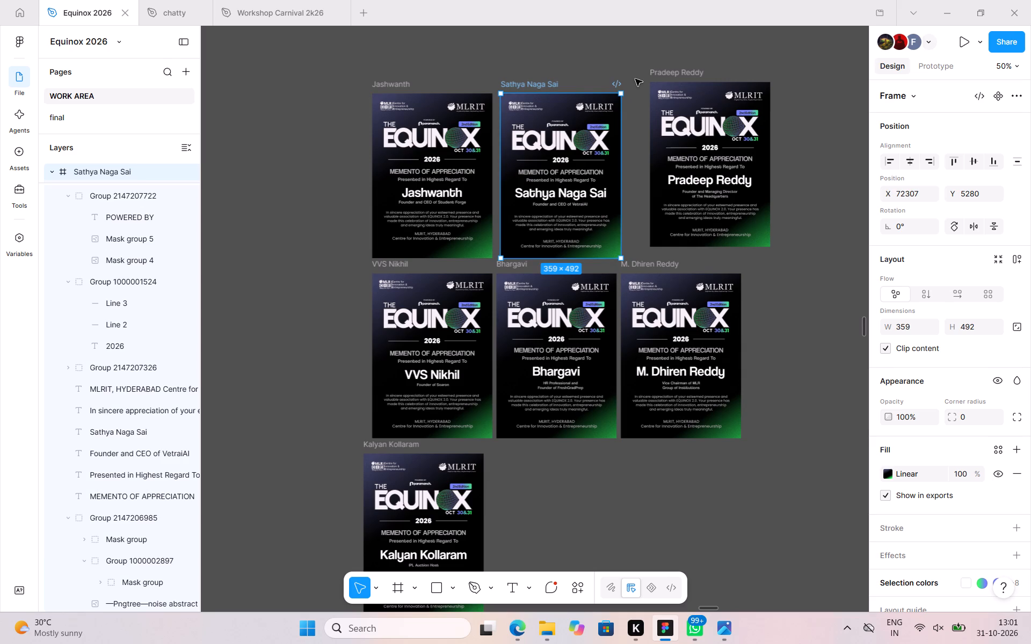
# Move The Headquarters founder's memento to X 72691, Y 5280, level with and close beside the VetraiAI founder's memento.
pyautogui.moveTo(685, 67); pyautogui.dragTo(654, 80)
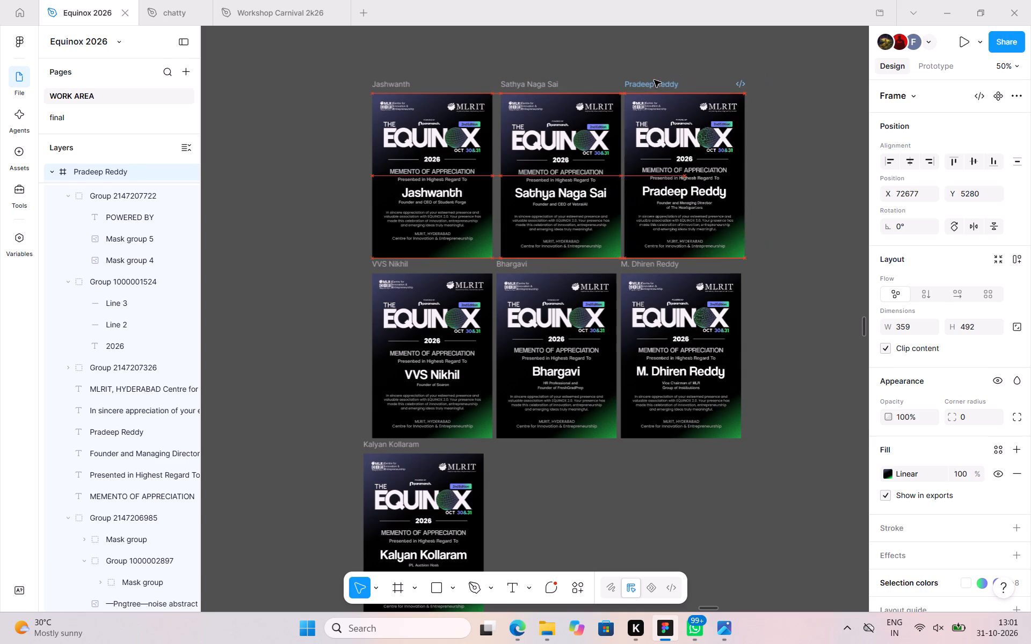
pyautogui.moveTo(654, 80); pyautogui.dragTo(665, 82)
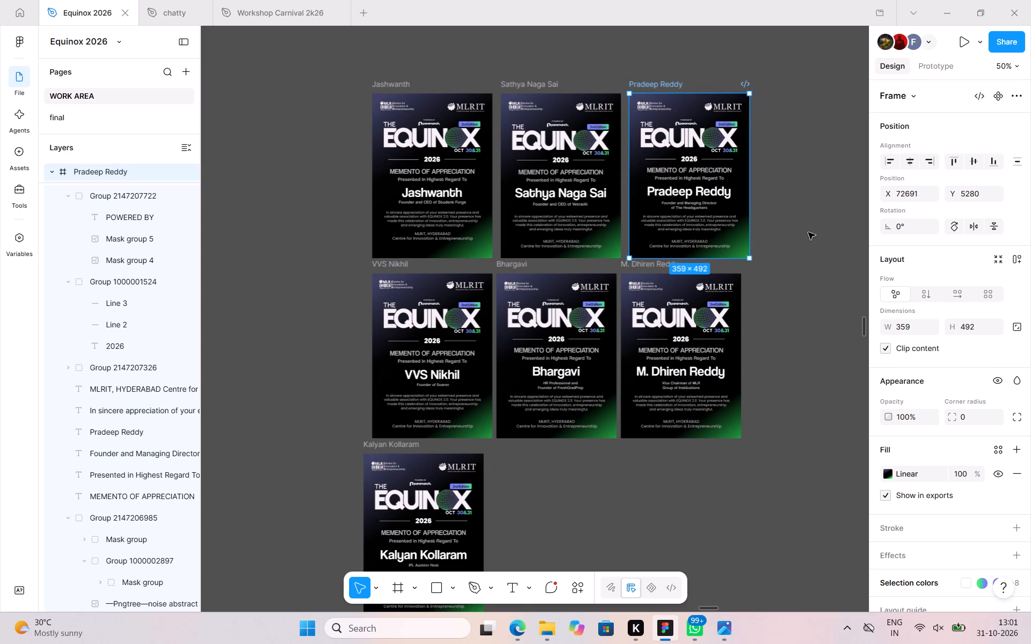
# Move the IPL Auction Host's memento right and down to X 71935, Y 6368, beneath the Soaron founder's memento.
pyautogui.scroll(-1, 808, 232)
pyautogui.moveTo(467, 357); pyautogui.dragTo(480, 359)
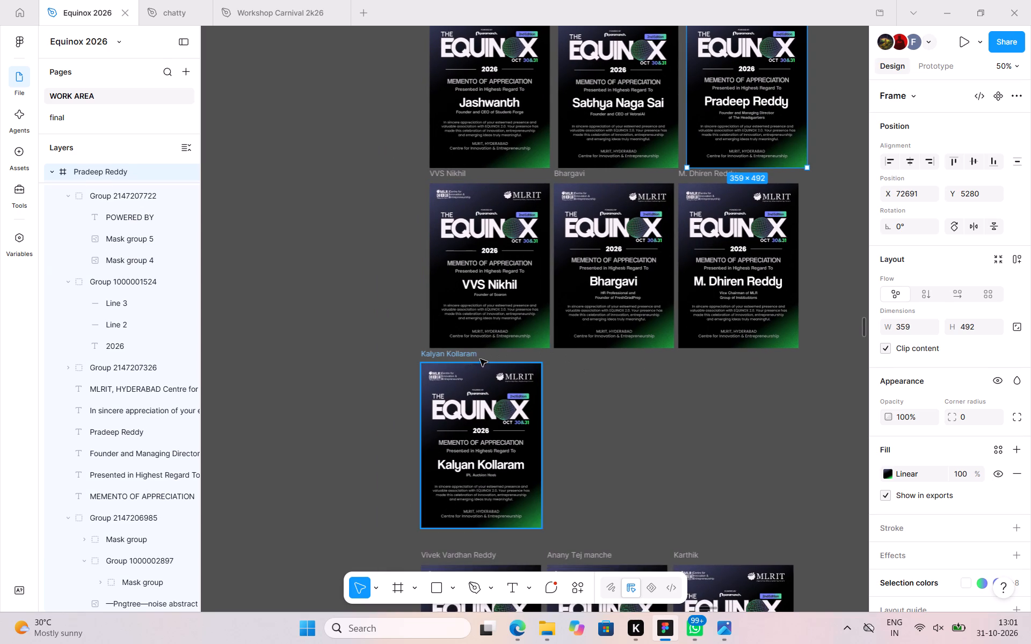
pyautogui.moveTo(480, 359); pyautogui.dragTo(478, 361)
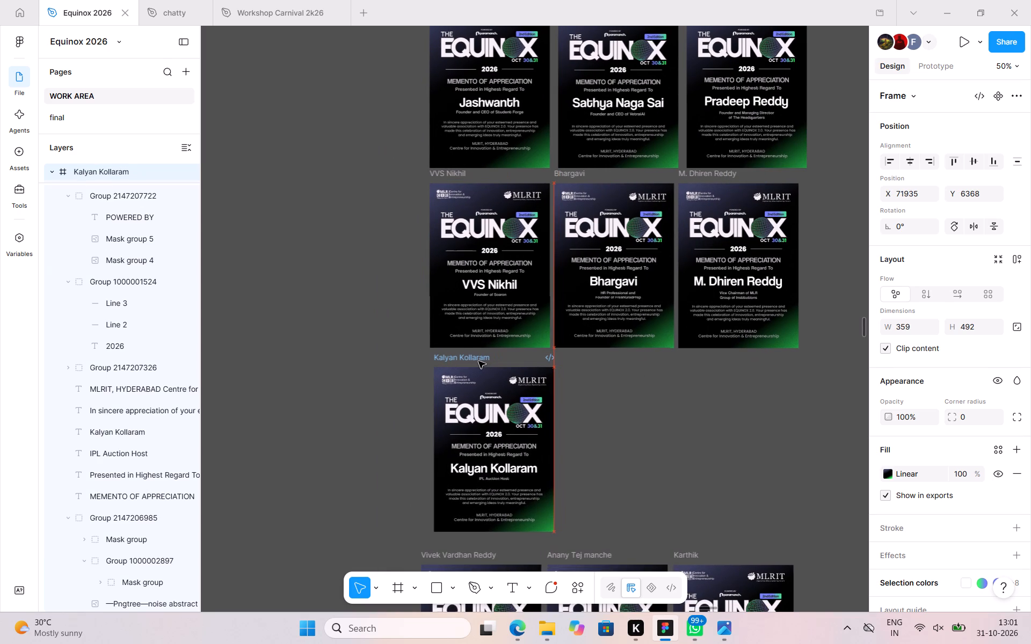
pyautogui.moveTo(478, 361); pyautogui.dragTo(480, 361)
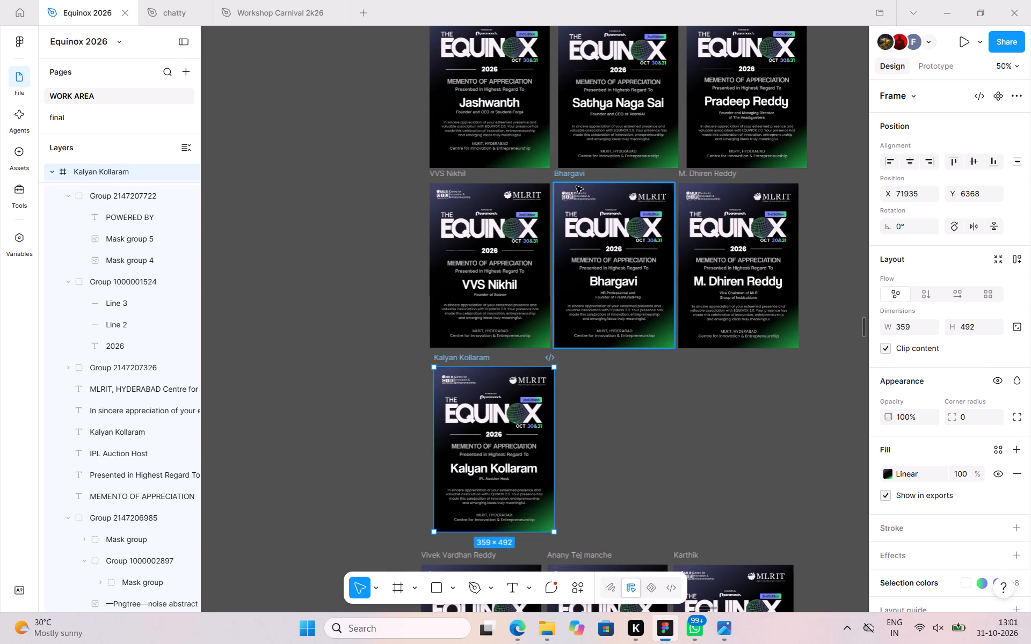
# Space out the second row at Y 5818, moving the FreshGradPrep founder's memento to X 72307 and the MLR vice chairman's to X 72714.
pyautogui.click(576, 186)
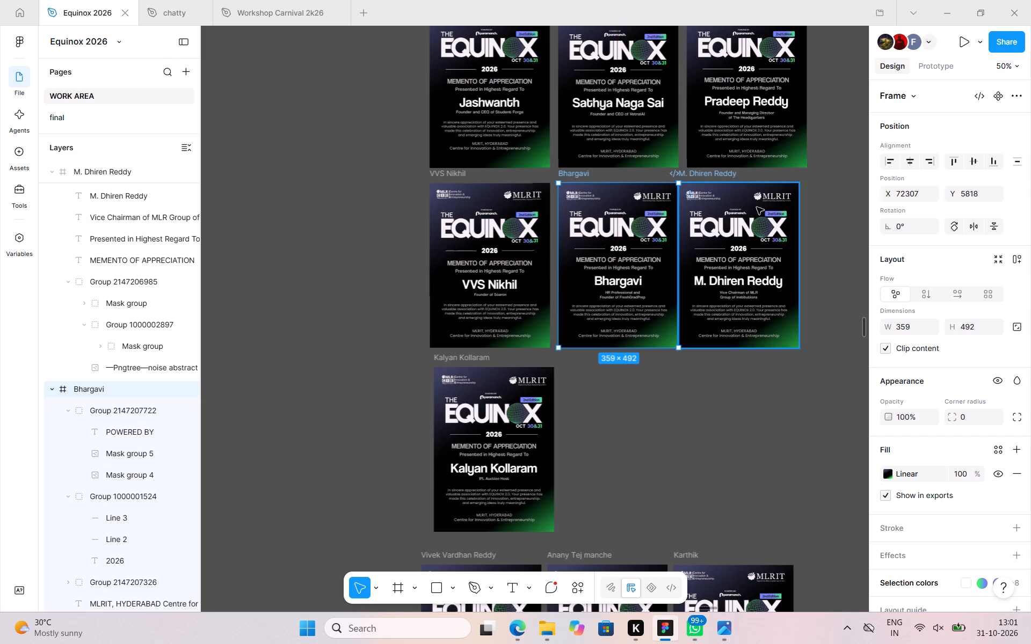
pyautogui.moveTo(696, 174); pyautogui.dragTo(724, 174)
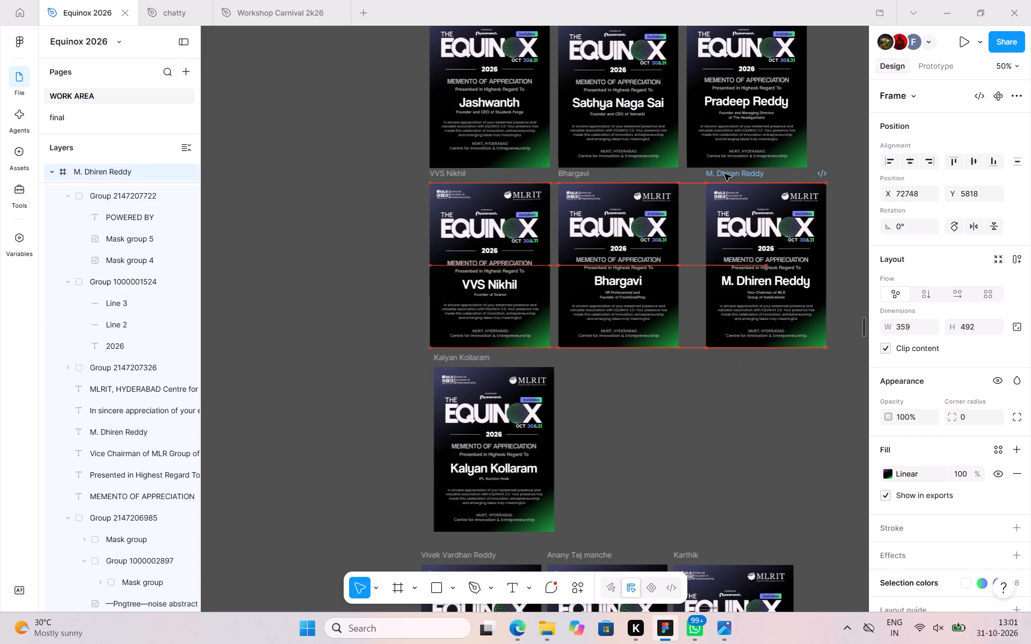
pyautogui.moveTo(724, 174); pyautogui.dragTo(713, 174)
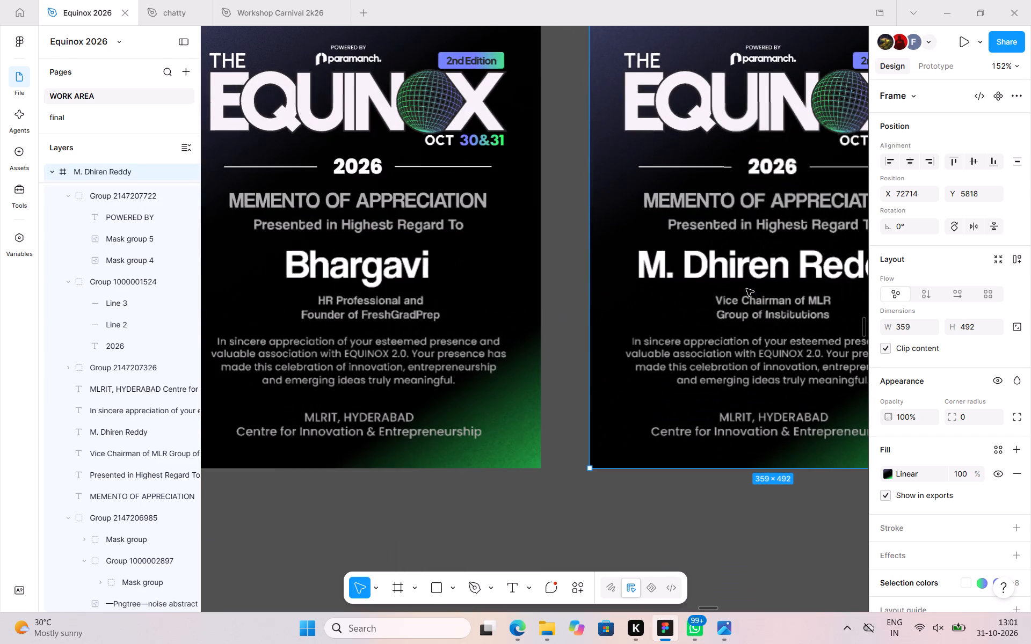
# Inspect the text layout and spacing of the Soaron founder's, FreshGradPrep founder's and MLR vice chairman's mementos up close.
pyautogui.hscroll(-1, 771, 246)
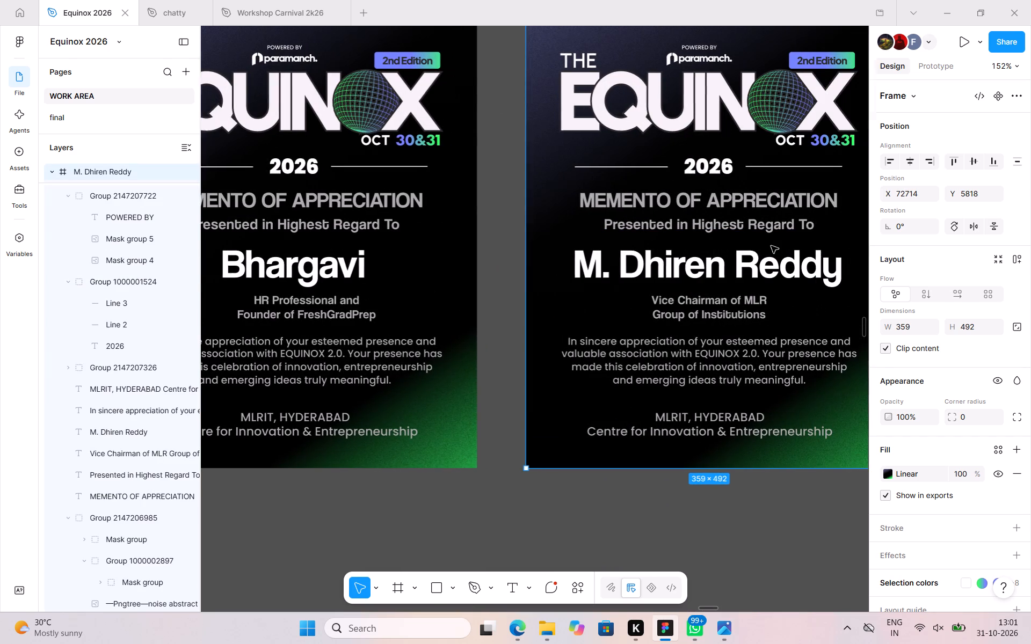
pyautogui.hscroll(-1, 771, 246)
pyautogui.hscroll(2, 771, 246)
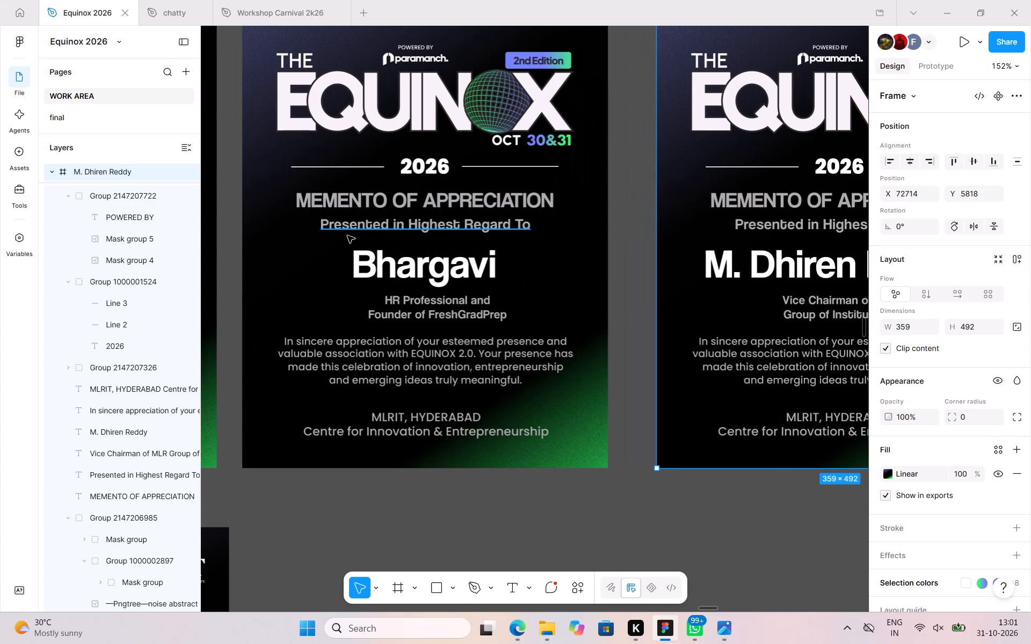
pyautogui.hscroll(4, 477, 228)
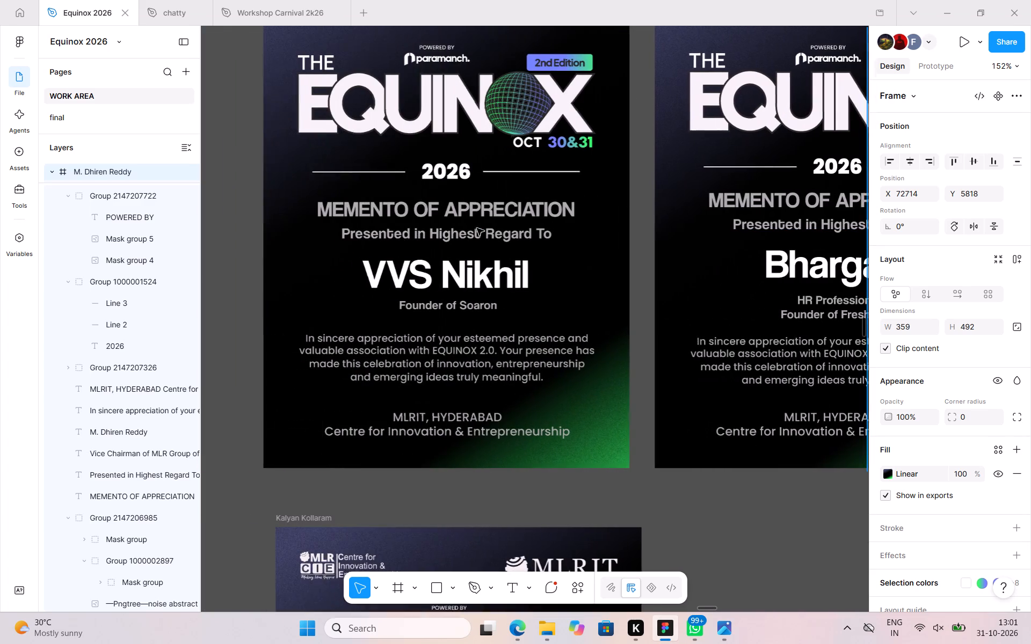
pyautogui.scroll(-1, 417, 232)
pyautogui.hscroll(-1, 488, 272)
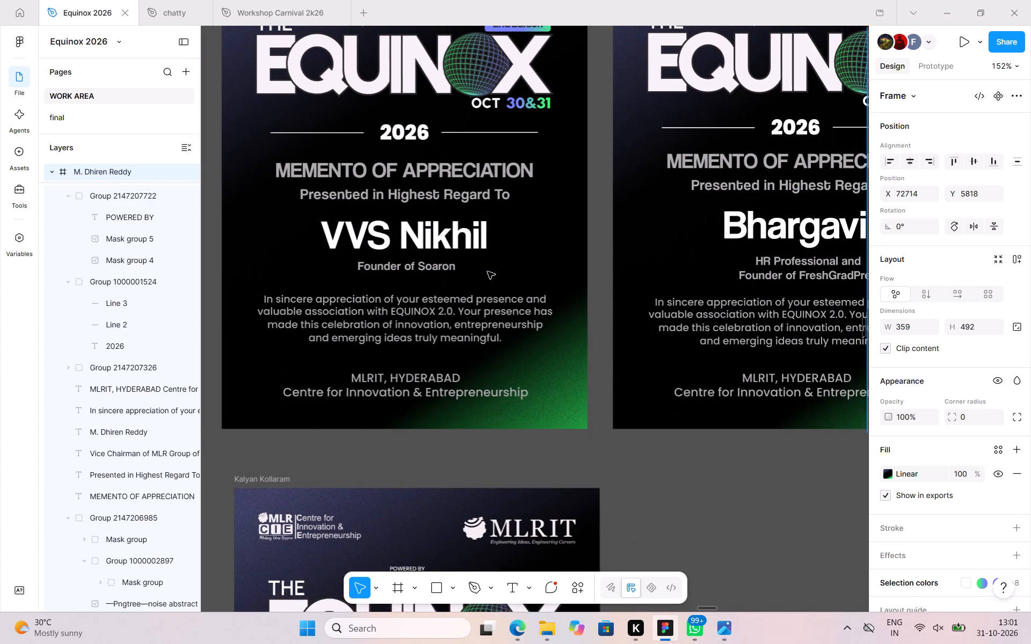
pyautogui.hscroll(-2, 488, 272)
pyautogui.scroll(-1, 488, 272)
pyautogui.hscroll(-2, 488, 272)
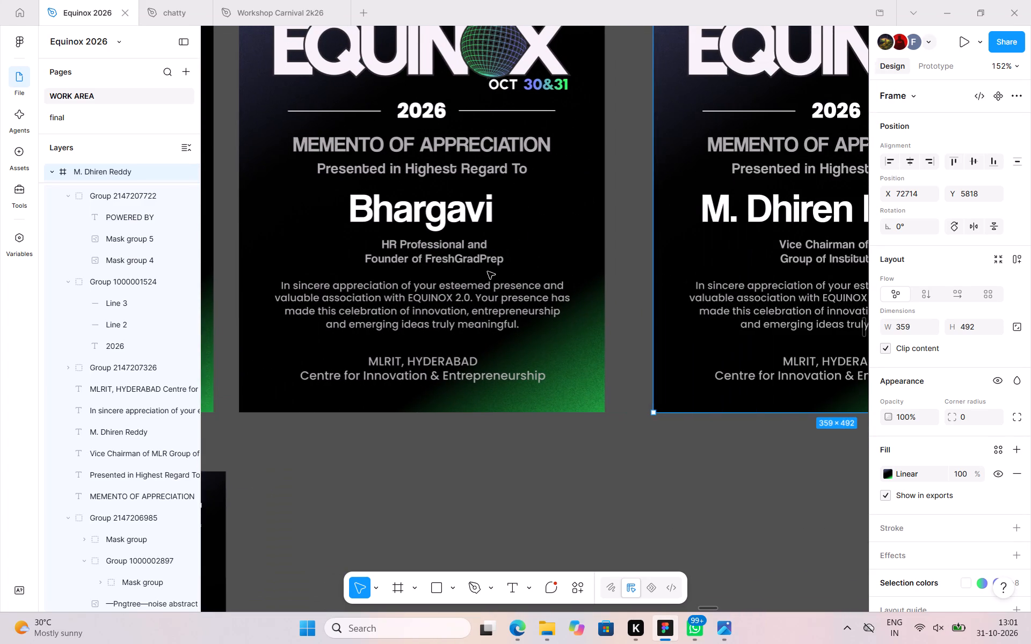
pyautogui.hscroll(-1, 488, 272)
pyautogui.hscroll(-1, 744, 253)
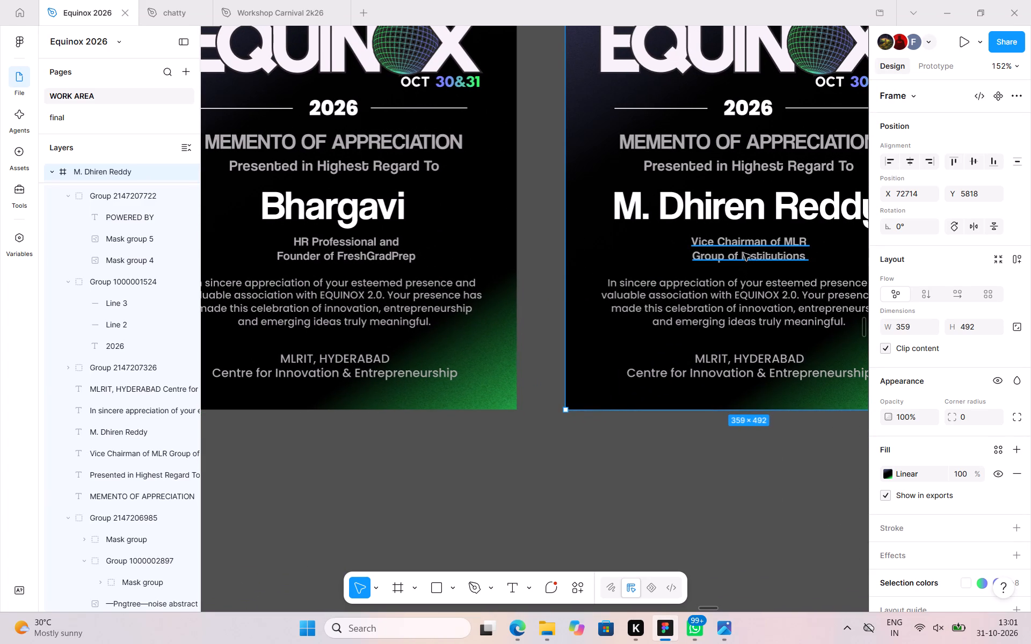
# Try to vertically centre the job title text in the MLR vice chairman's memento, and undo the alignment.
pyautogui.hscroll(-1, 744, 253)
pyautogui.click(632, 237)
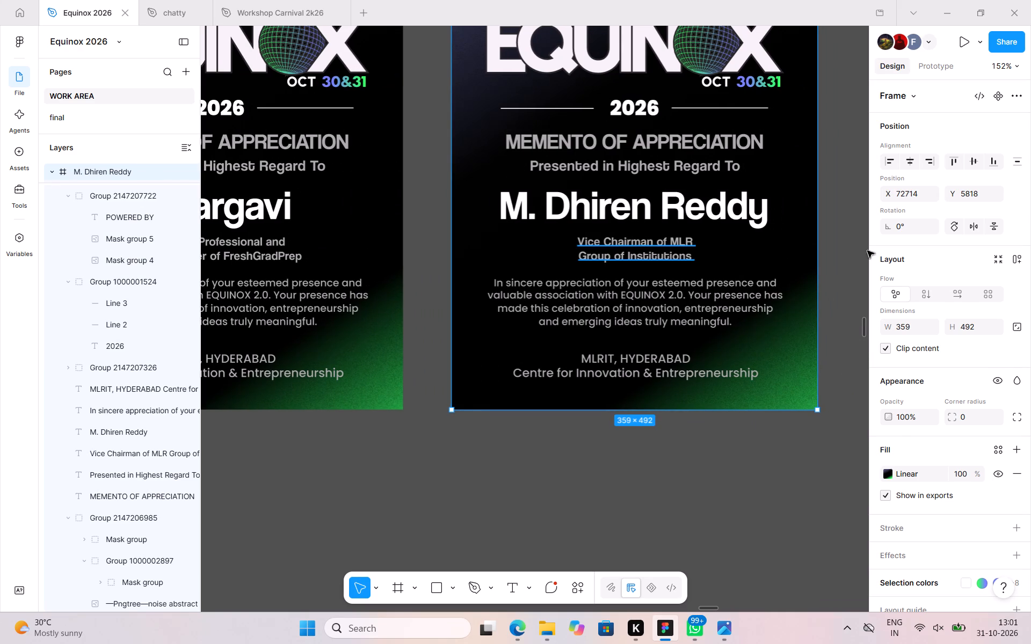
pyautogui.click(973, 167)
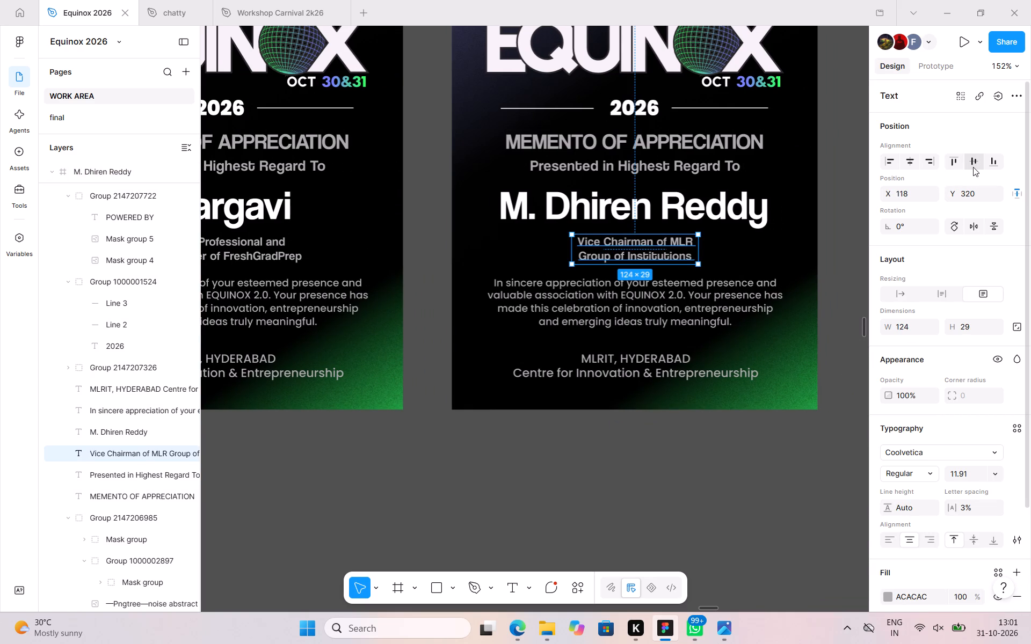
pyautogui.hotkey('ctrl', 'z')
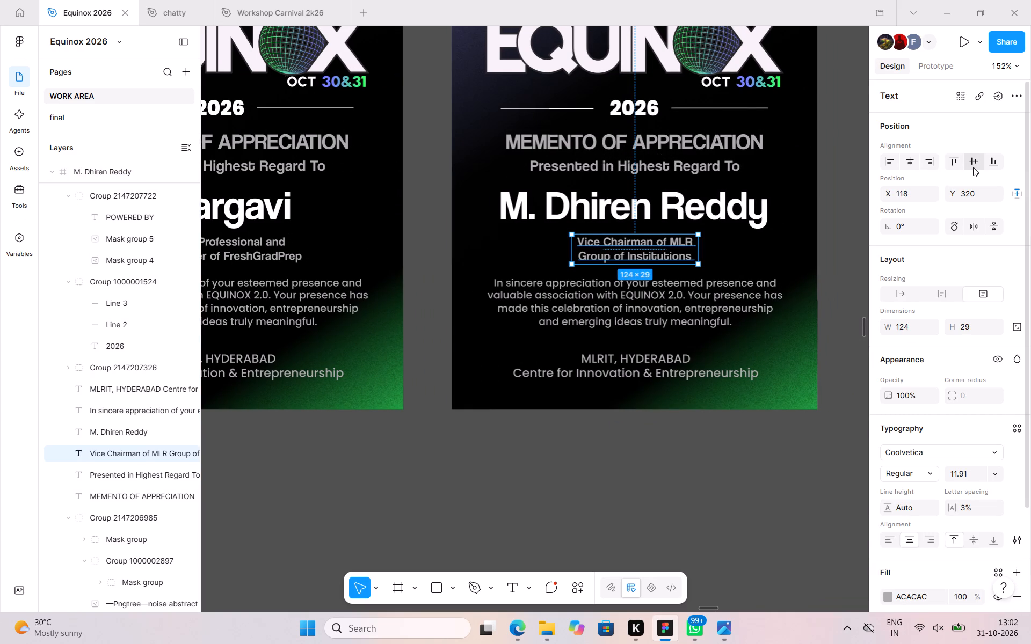
# Nudge the job title text beneath the MLR vice chairman's name to X 123, Y 319.
pyautogui.moveTo(635, 253); pyautogui.dragTo(641, 252)
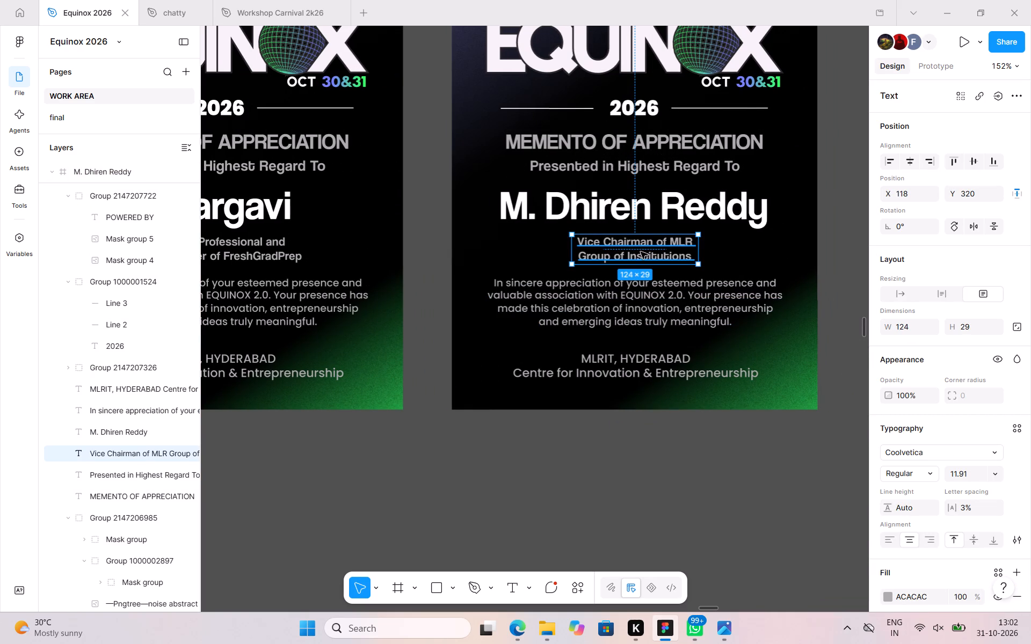
pyautogui.moveTo(641, 252); pyautogui.dragTo(640, 253)
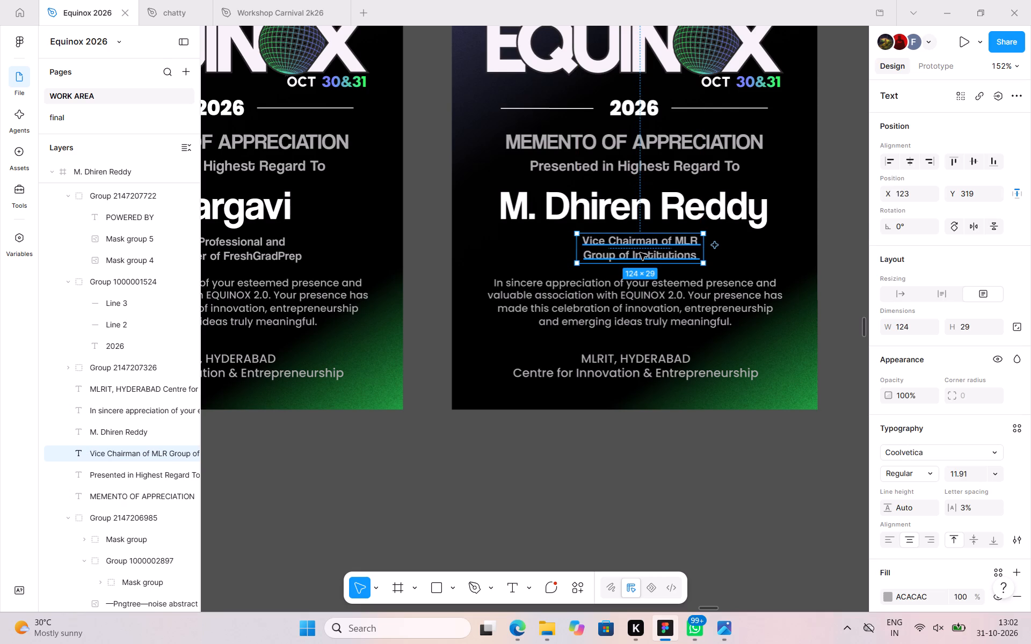
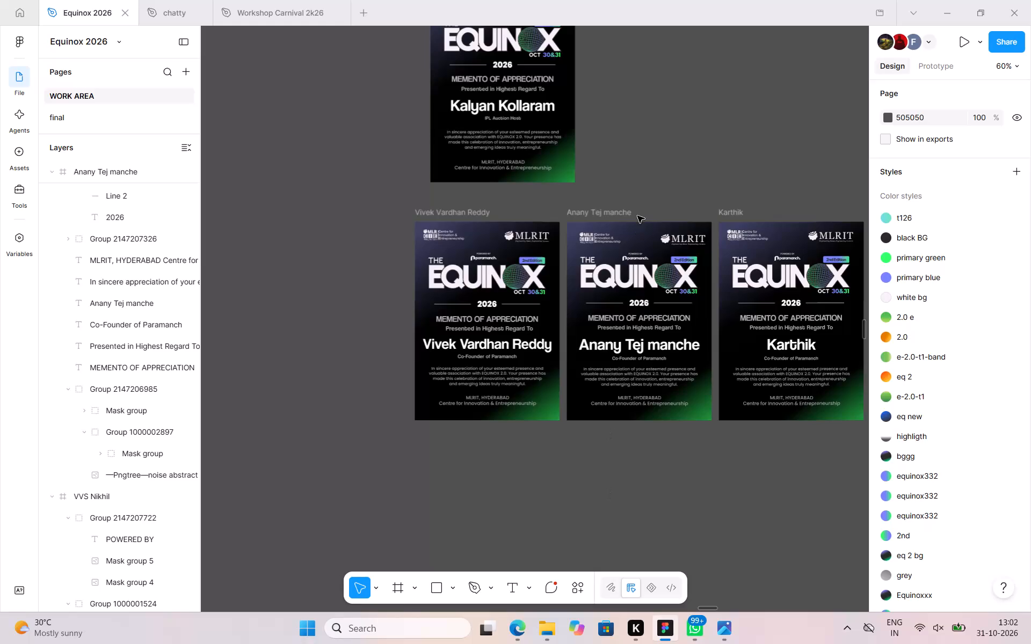
# Duplicate the IPL Auction Host's memento and place the copy beside it in the same row at X 72355, Y 6368.
pyautogui.click(598, 210)
pyautogui.scroll(2, 598, 210)
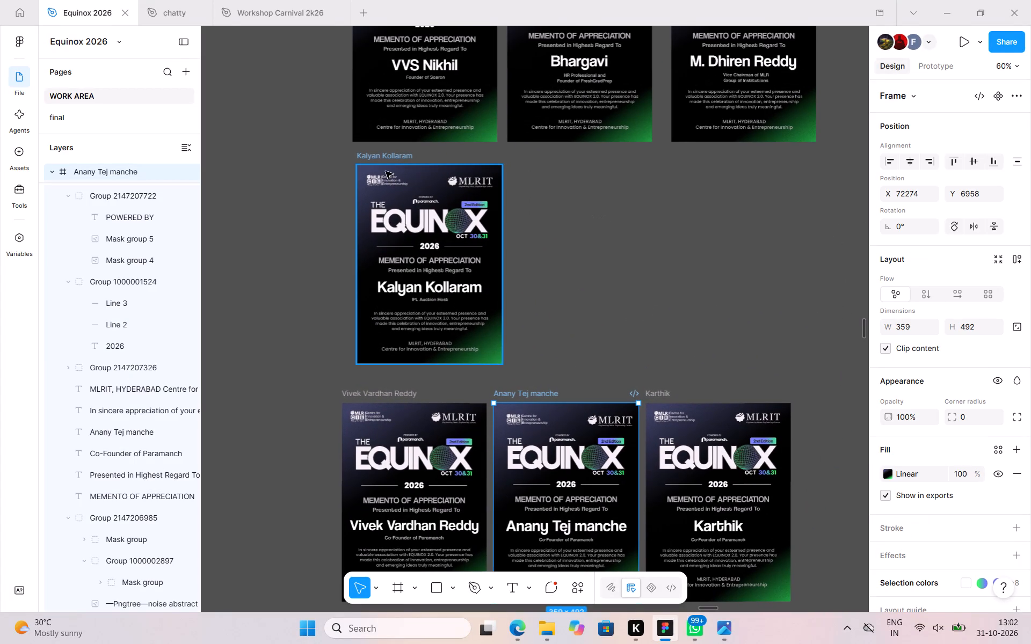
pyautogui.click(380, 161)
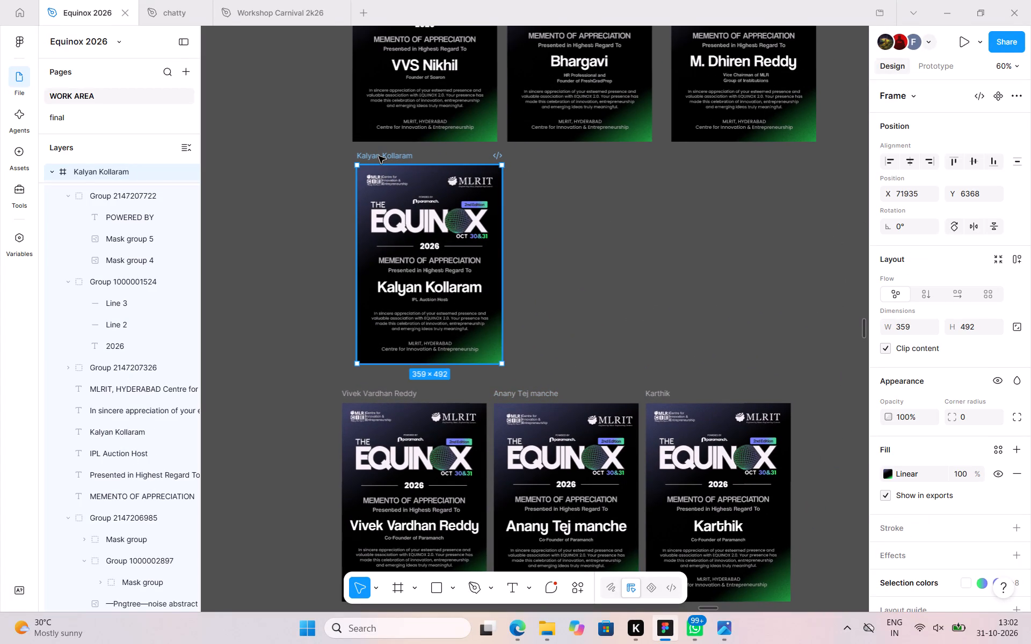
pyautogui.keyDown('alt'); pyautogui.moveTo(379, 156); pyautogui.dragTo(559, 157); pyautogui.keyUp('alt')
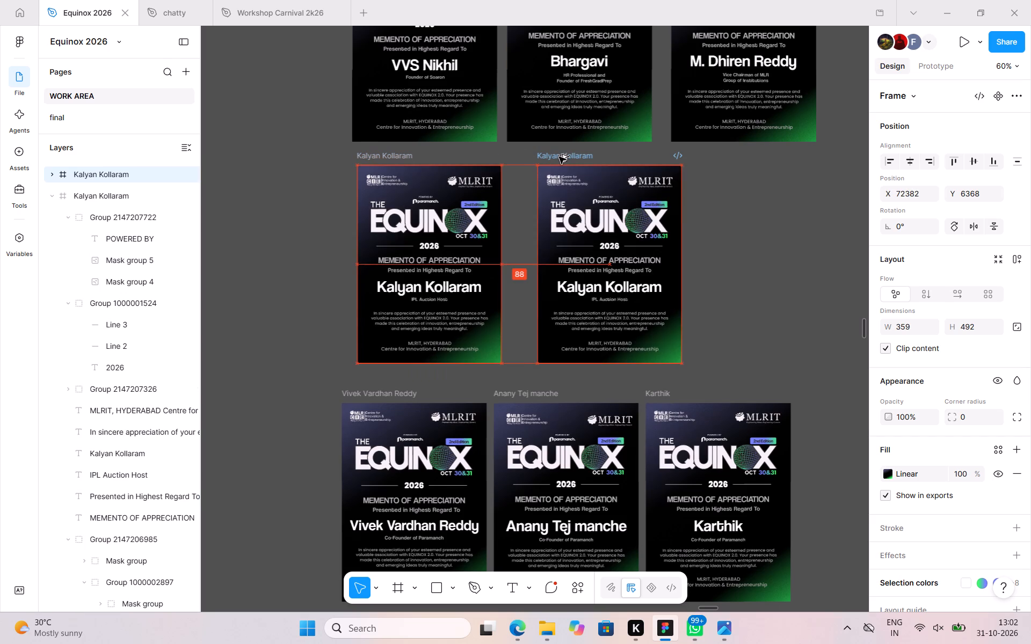
pyautogui.keyDown('alt'); pyautogui.moveTo(559, 157); pyautogui.dragTo(547, 155); pyautogui.keyUp('alt')
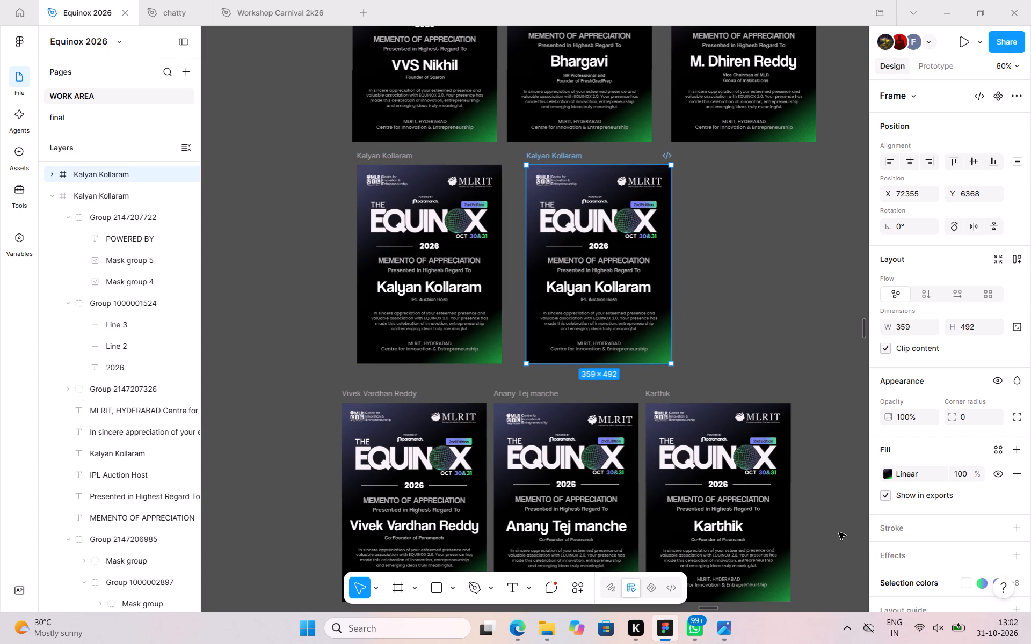
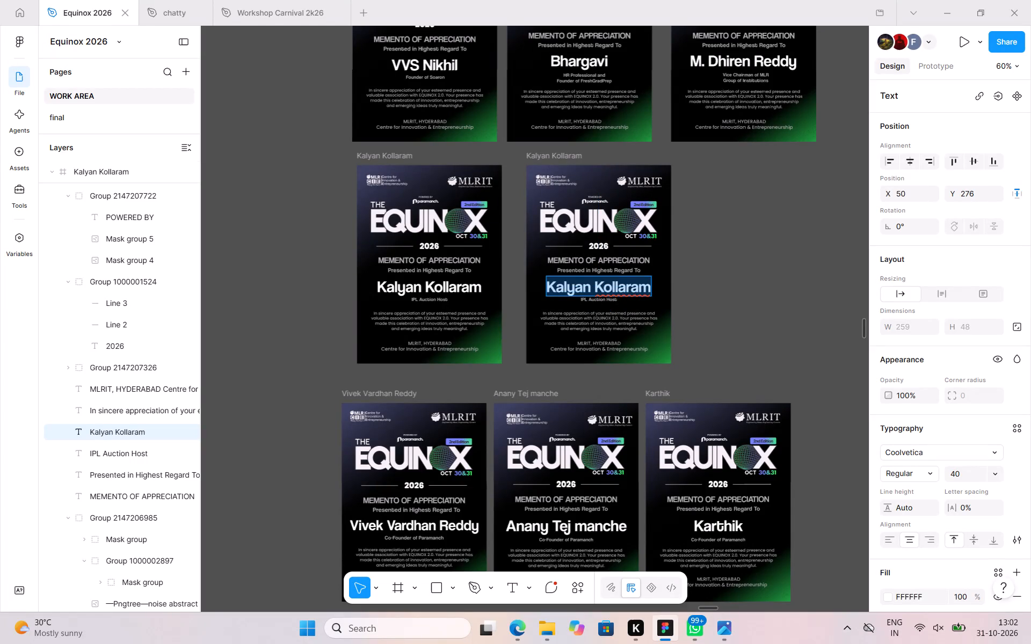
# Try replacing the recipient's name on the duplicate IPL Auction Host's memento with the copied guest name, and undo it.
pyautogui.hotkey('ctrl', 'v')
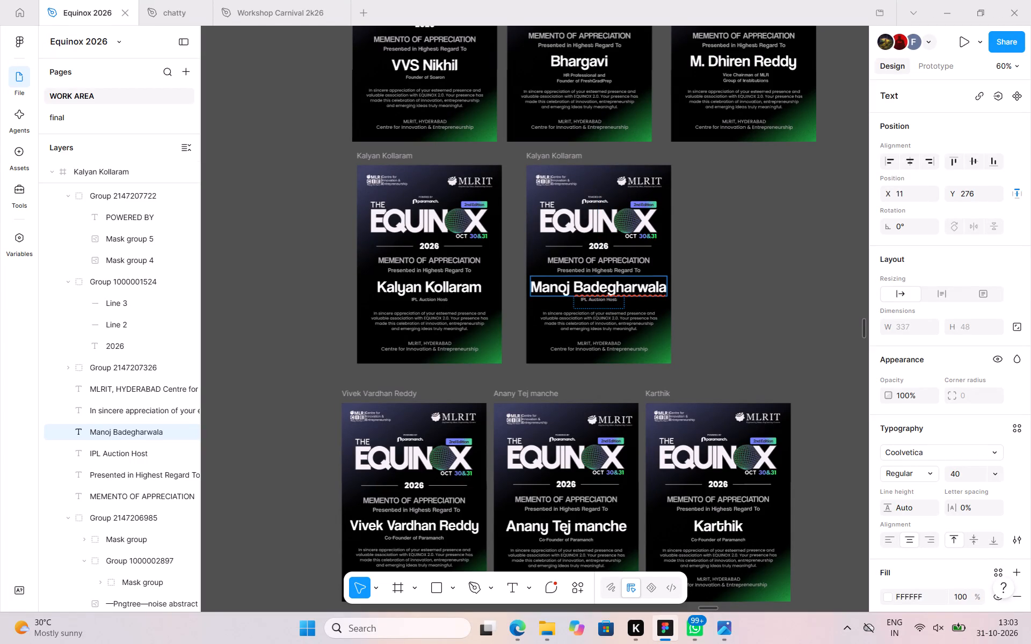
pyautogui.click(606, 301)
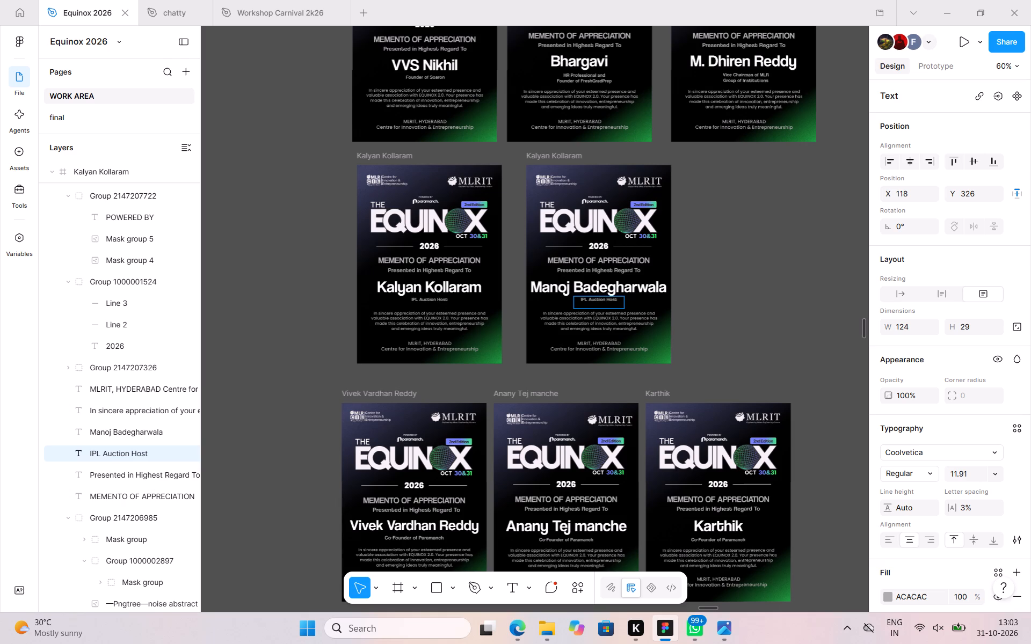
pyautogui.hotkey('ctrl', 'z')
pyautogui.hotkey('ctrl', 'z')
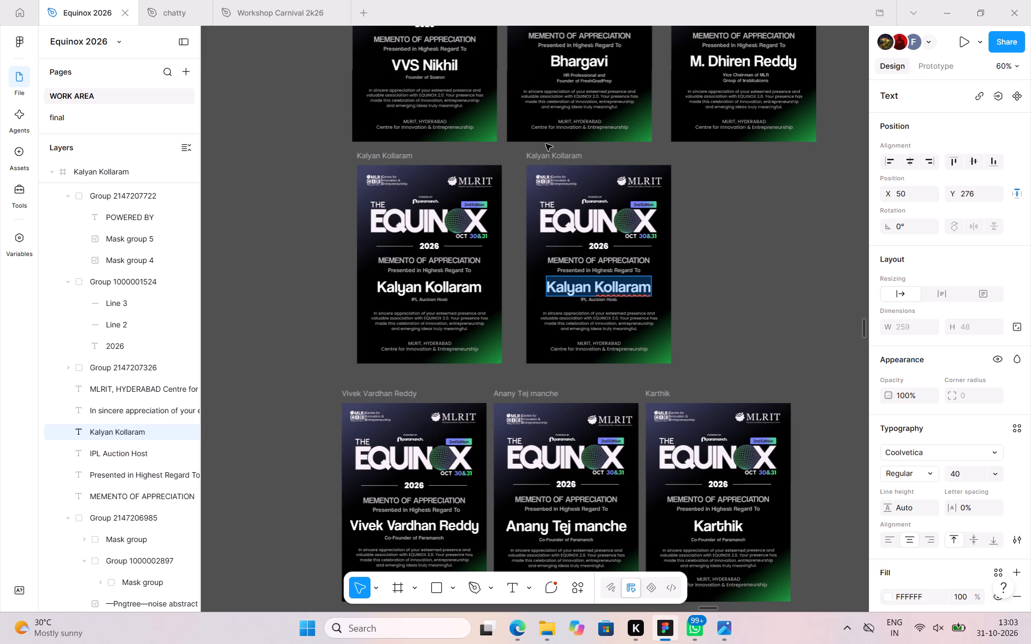
# Delete the duplicate IPL Auction Host's memento from the third row.
pyautogui.click(547, 156)
pyautogui.press('BackSpace')
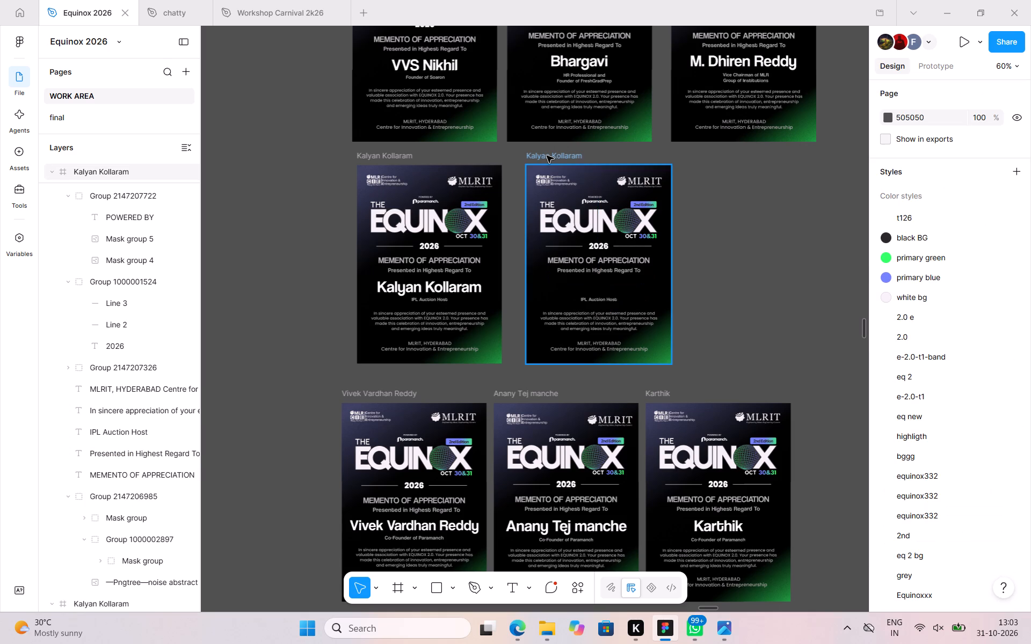
pyautogui.click(529, 396)
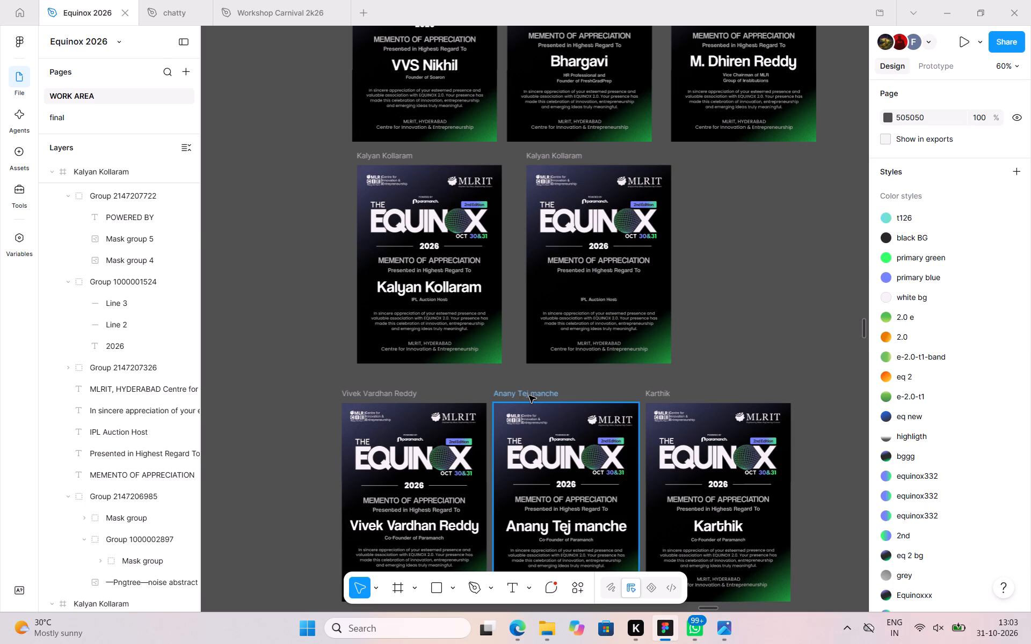
pyautogui.click(555, 153)
pyautogui.press('BackSpace')
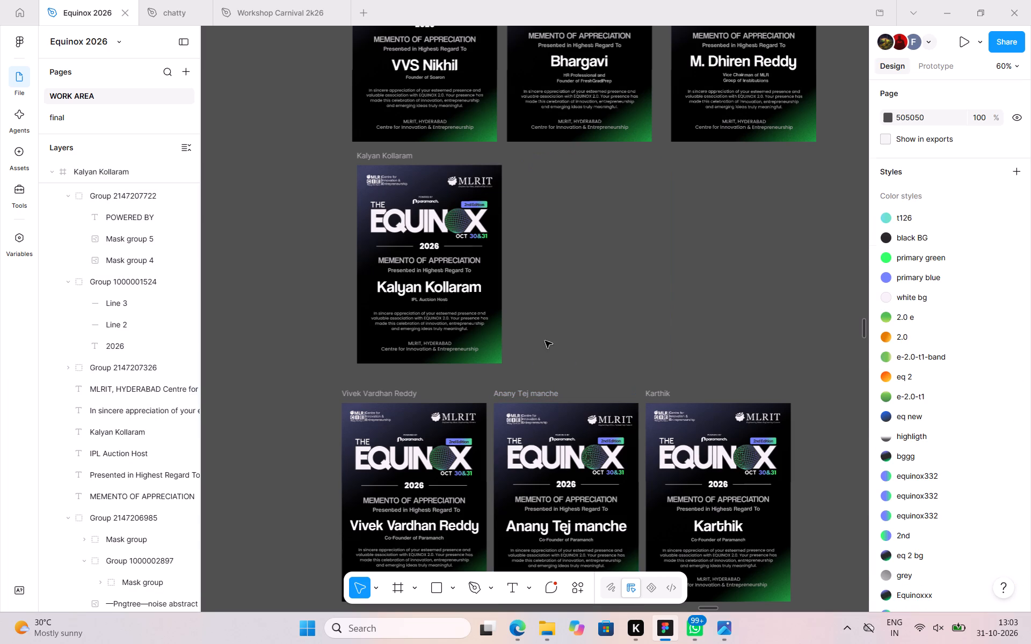
# Duplicate the middle Paramanch co-founder's memento and place the copy at X 72355, Y 6368, level with the IPL Auction Host's memento.
pyautogui.click(530, 397)
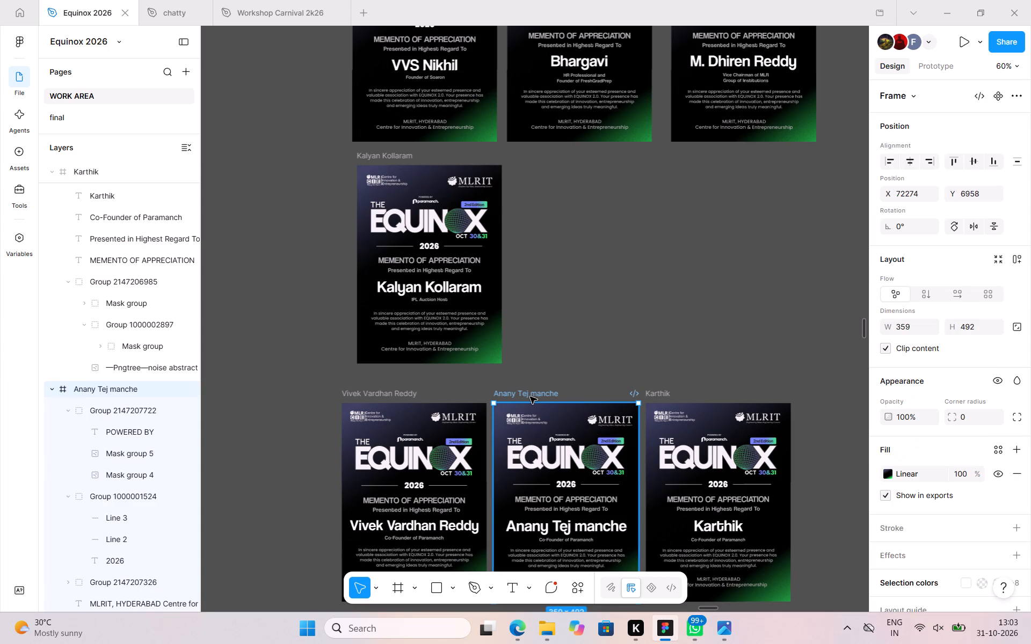
pyautogui.keyDown('alt'); pyautogui.moveTo(530, 397); pyautogui.dragTo(551, 182); pyautogui.keyUp('alt')
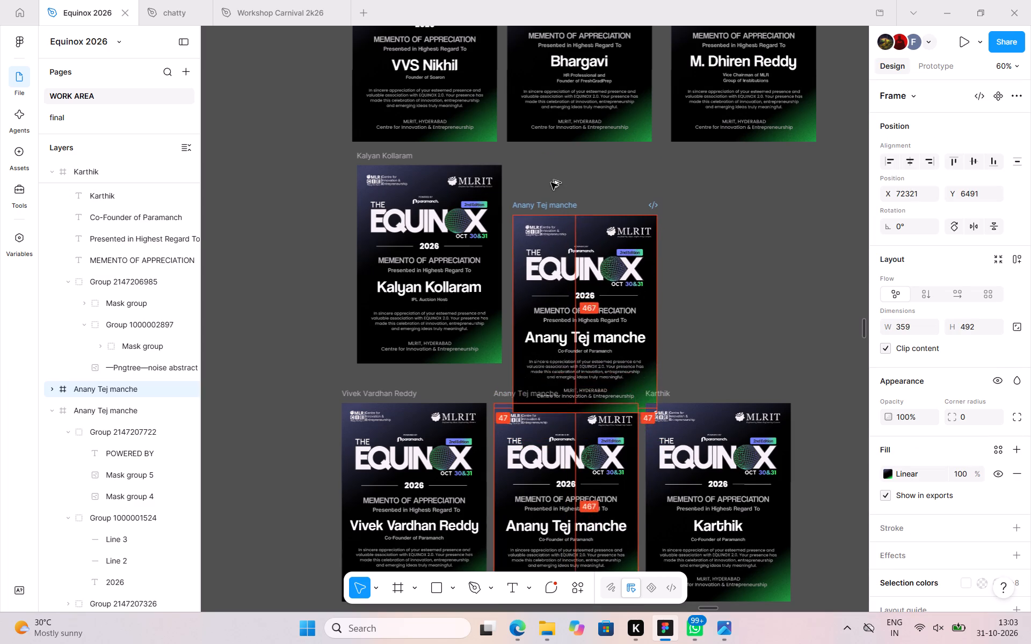
pyautogui.keyDown('alt'); pyautogui.moveTo(551, 182); pyautogui.dragTo(561, 157); pyautogui.keyUp('alt')
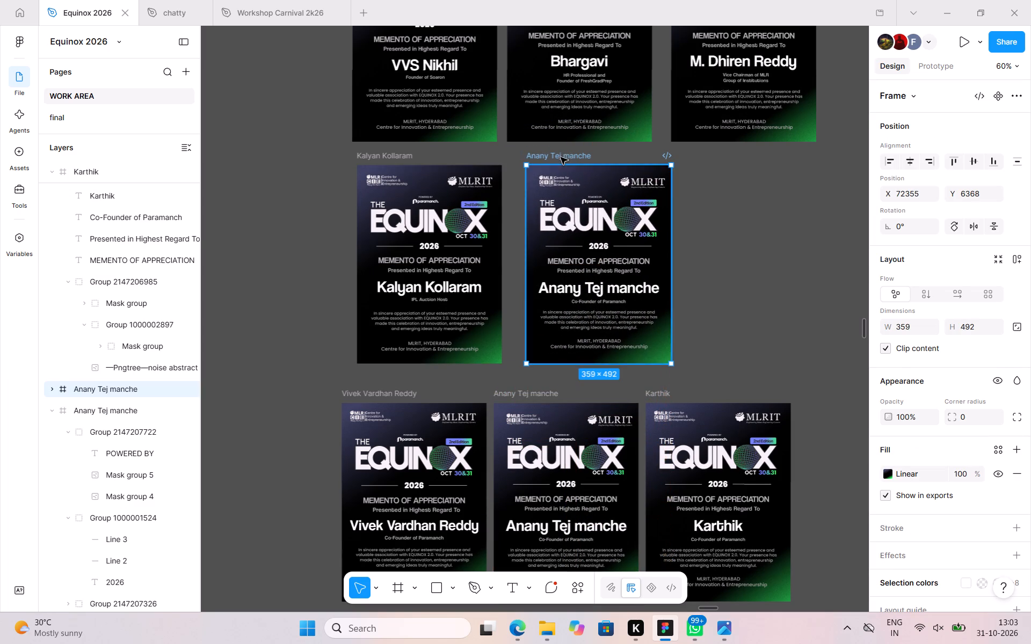
# Replace the recipient's name on the new Paramanch co-founder memento copy with the copied guest name.
pyautogui.tripleClick(581, 284)
pyautogui.click(581, 284)
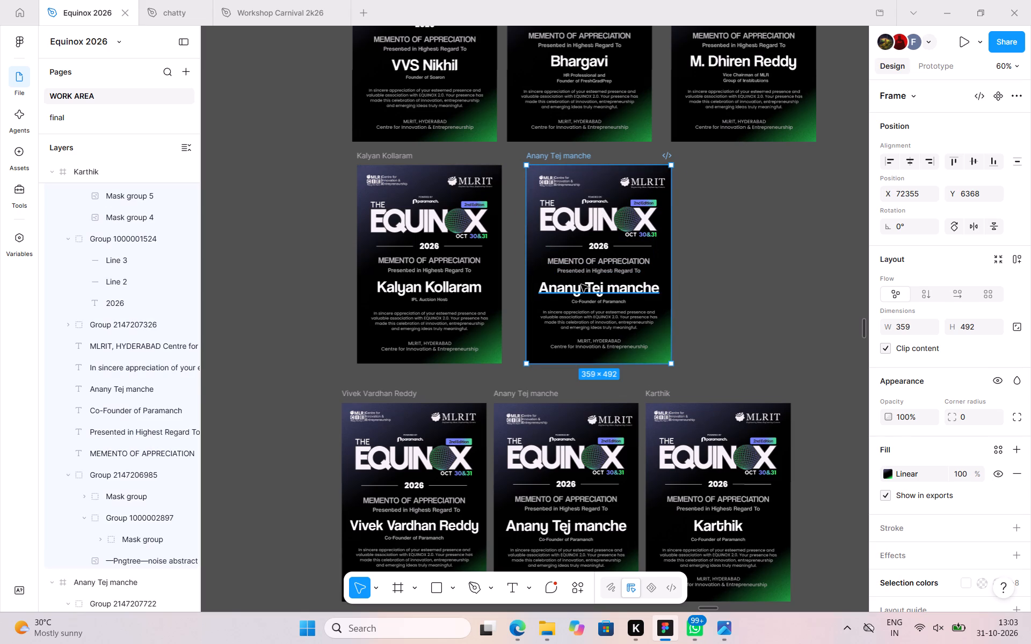
pyautogui.hotkey('ctrl', 'a')
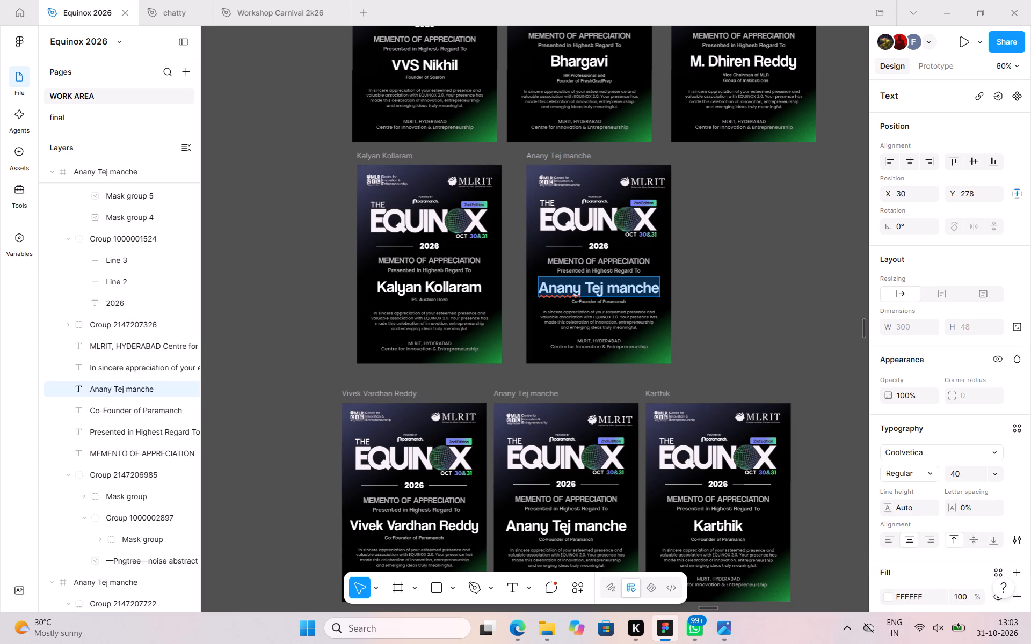
pyautogui.hotkey('ctrl', 'v')
pyautogui.click(720, 269)
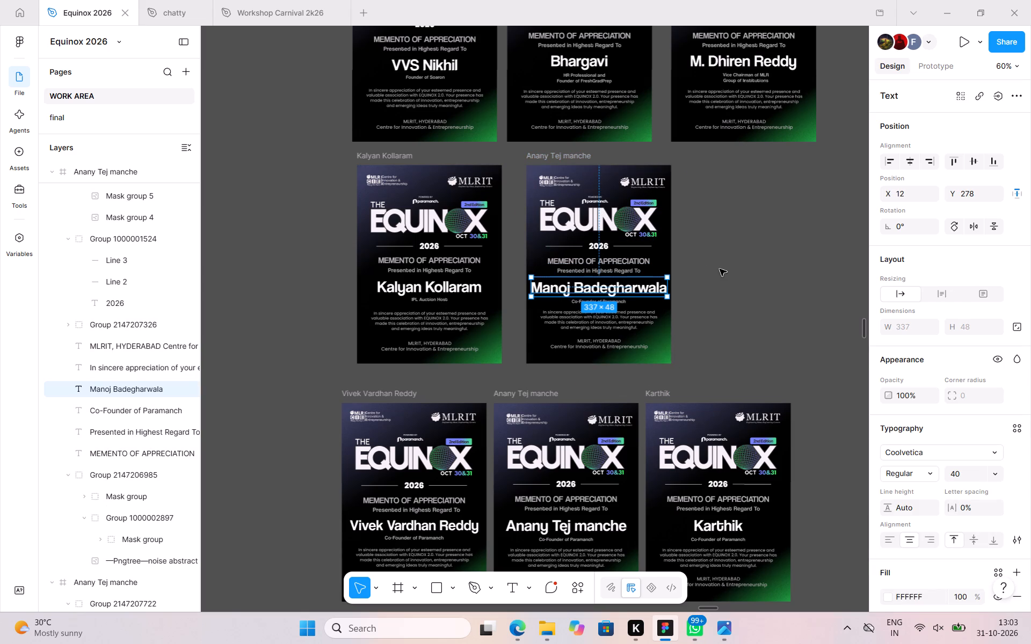
pyautogui.click(720, 269)
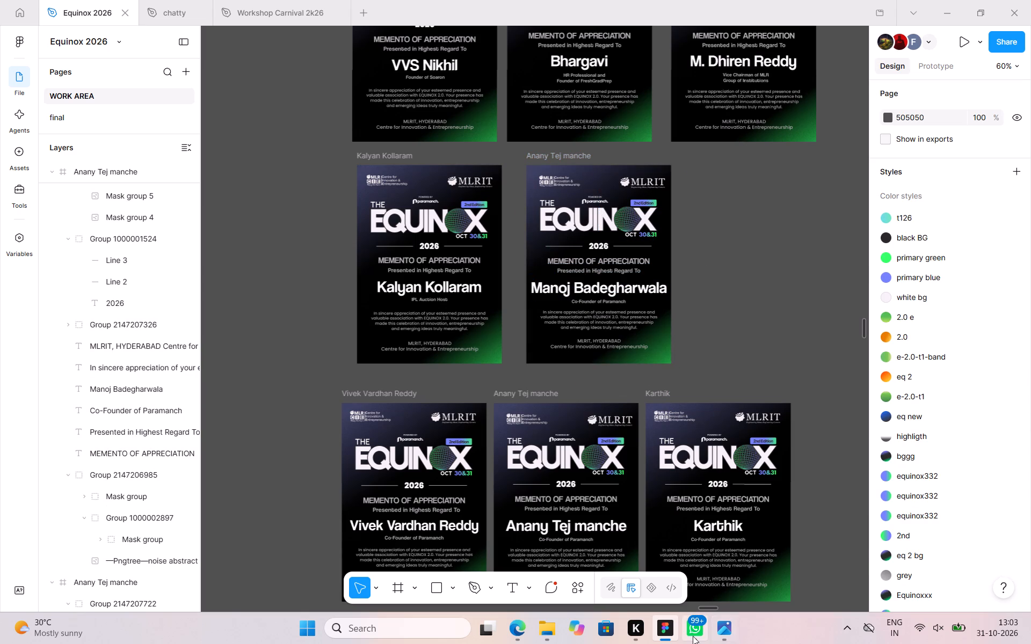
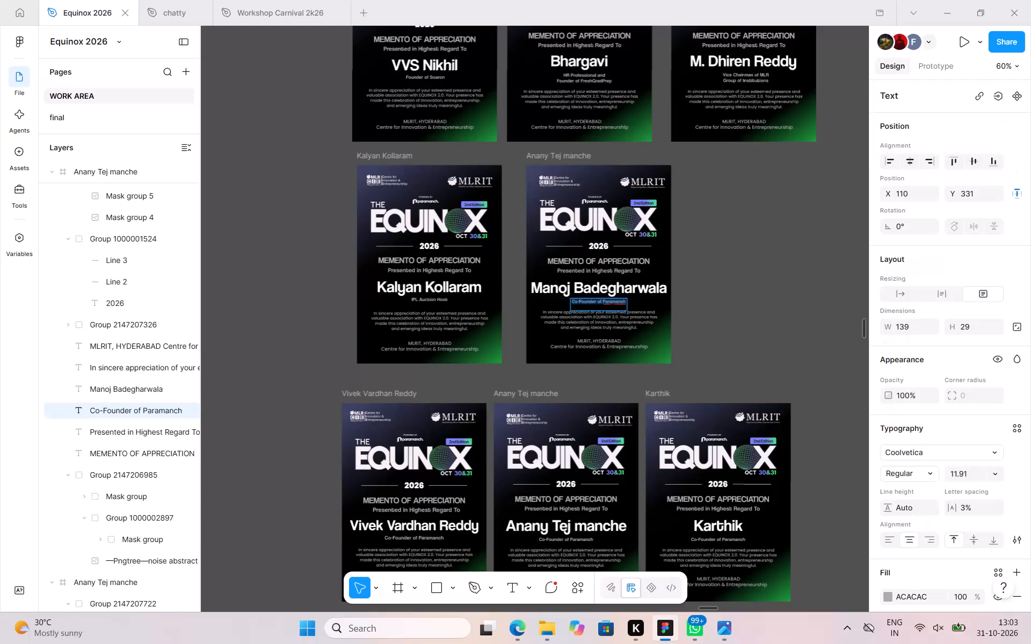
# Replace the role line on the new Paramanch co-founder memento copy with the copied text "Mentor and Independent Investor".
pyautogui.hotkey('ctrl', 'v')
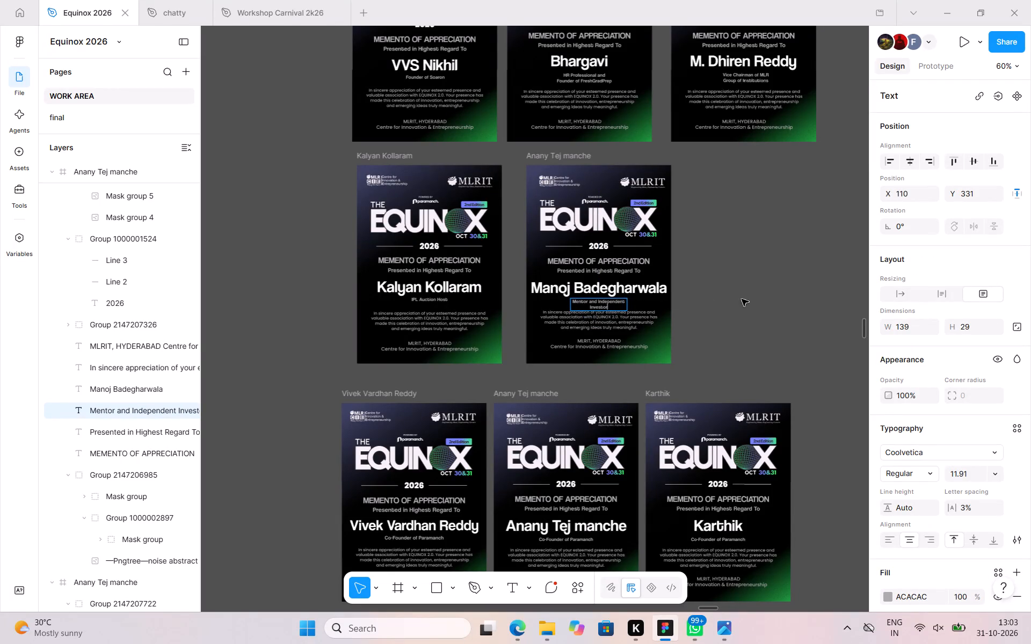
pyautogui.click(751, 294)
# Widen the "Mentor and Independent Investor" line to 191, centre it horizontally on its memento and nudge it down to Y 332.
pyautogui.click(634, 305)
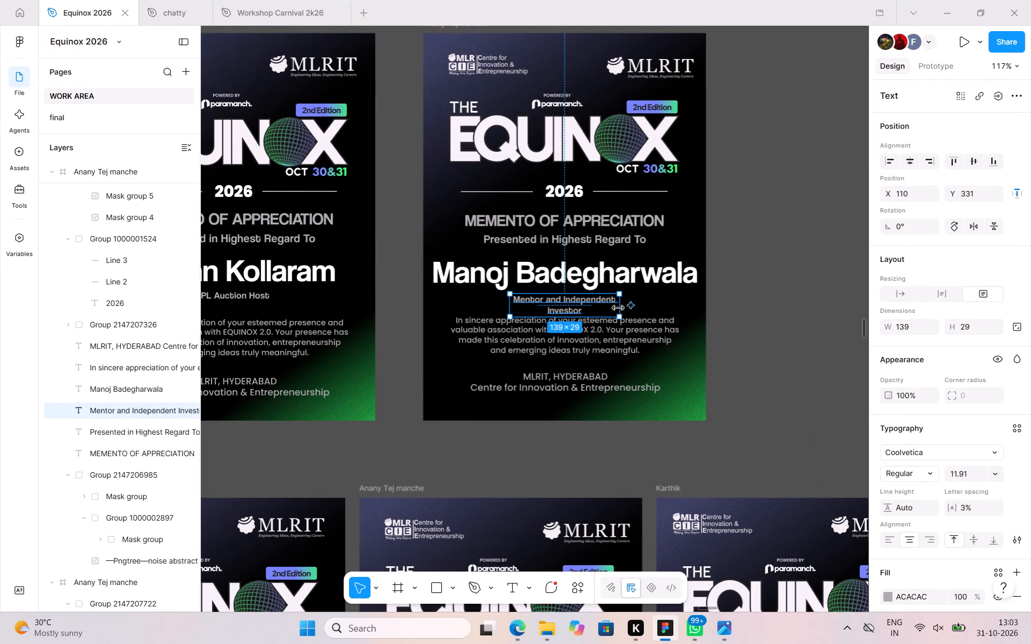
pyautogui.moveTo(618, 308); pyautogui.dragTo(658, 305)
pyautogui.click(908, 159)
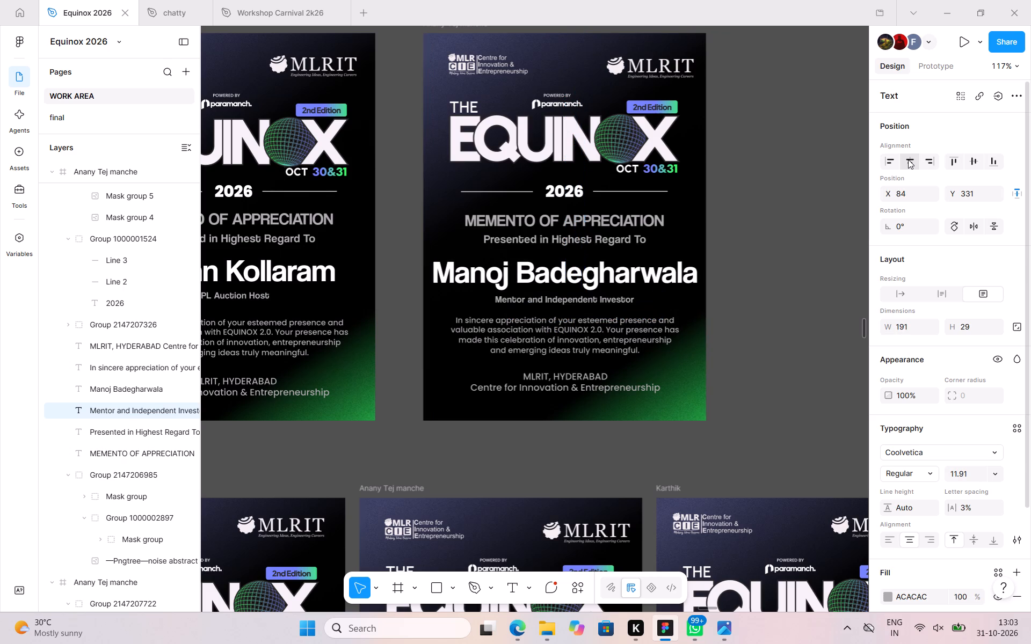
pyautogui.click(718, 282)
pyautogui.scroll(1, 718, 282)
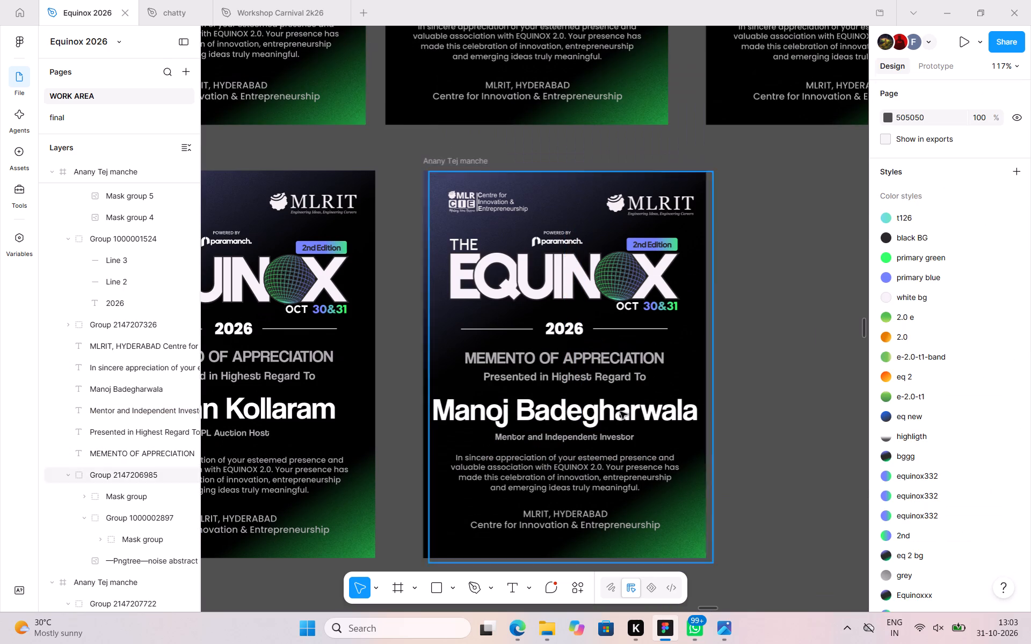
pyautogui.click(592, 439)
pyautogui.press('Down')
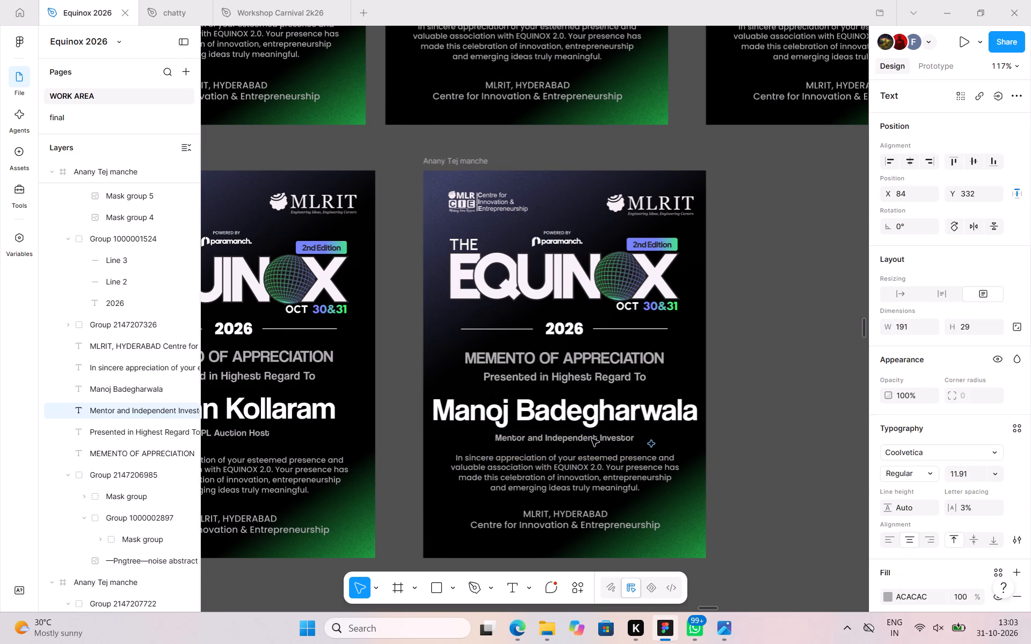
# Compare the font sizes of the recipients' role lines across the first, second and third row mementos.
pyautogui.scroll(1, 592, 439)
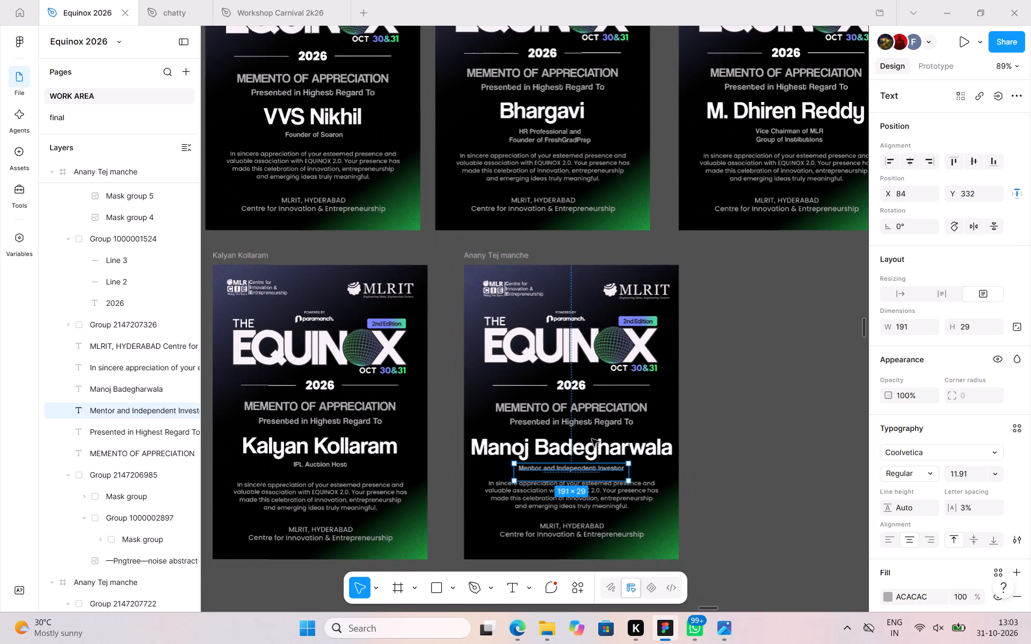
pyautogui.click(326, 467)
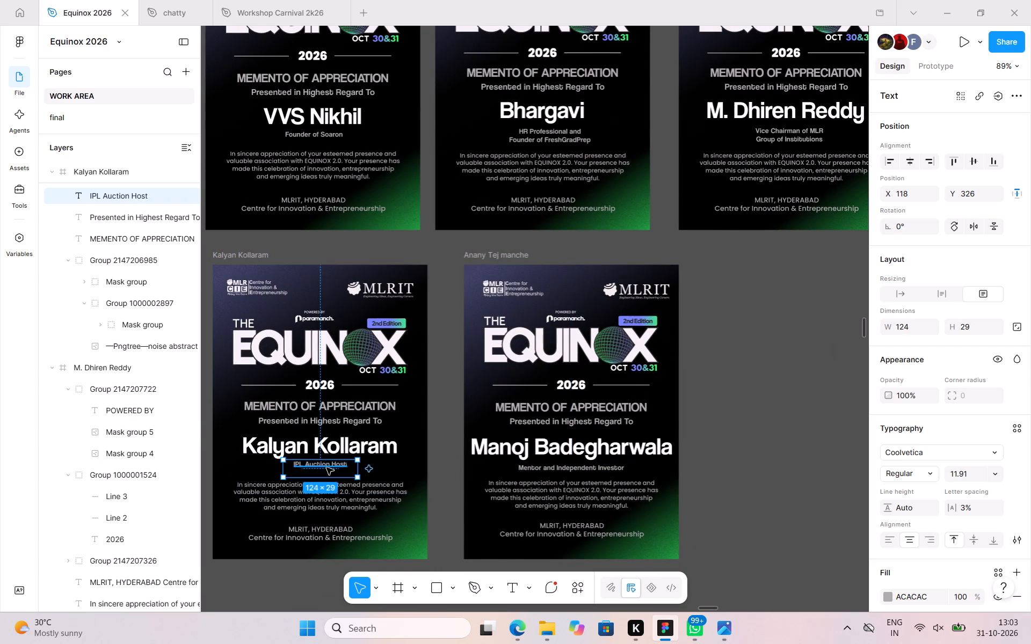
pyautogui.click(539, 132)
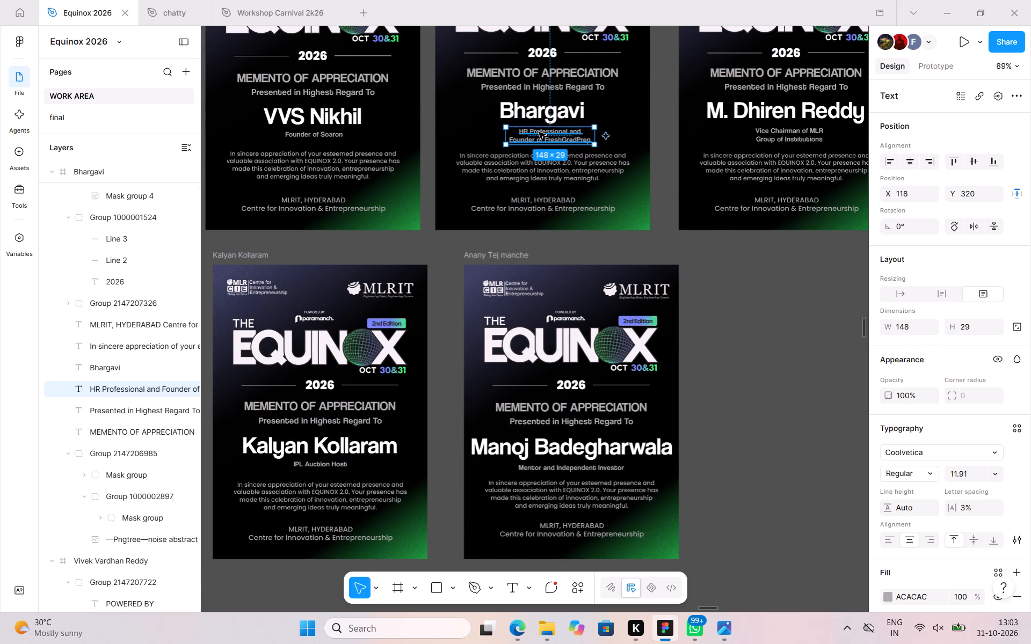
pyautogui.scroll(4, 539, 132)
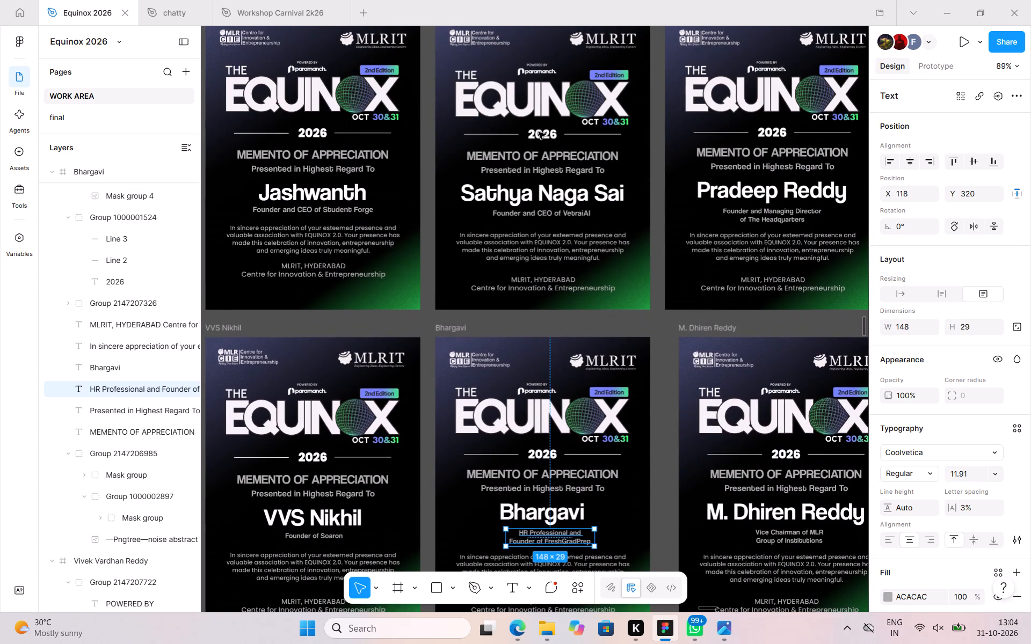
pyautogui.scroll(1, 313, 235)
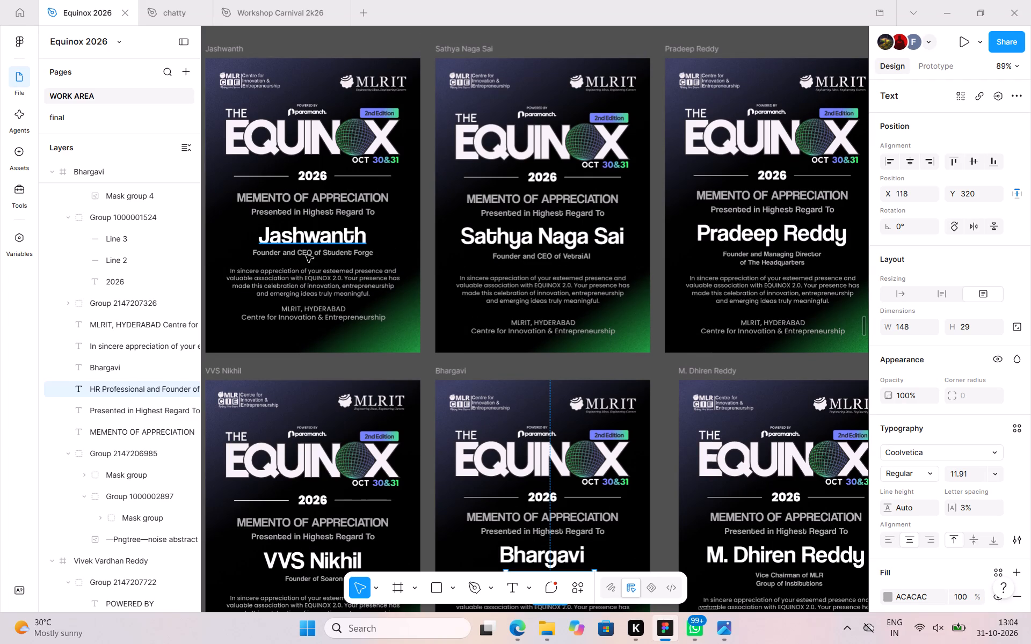
pyautogui.click(298, 254)
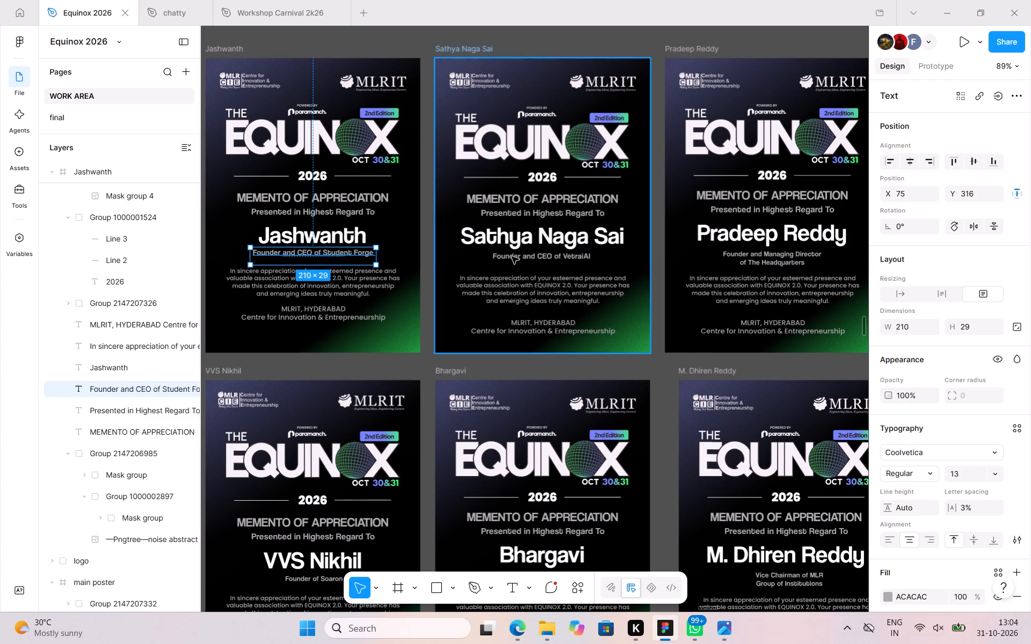
pyautogui.click(512, 255)
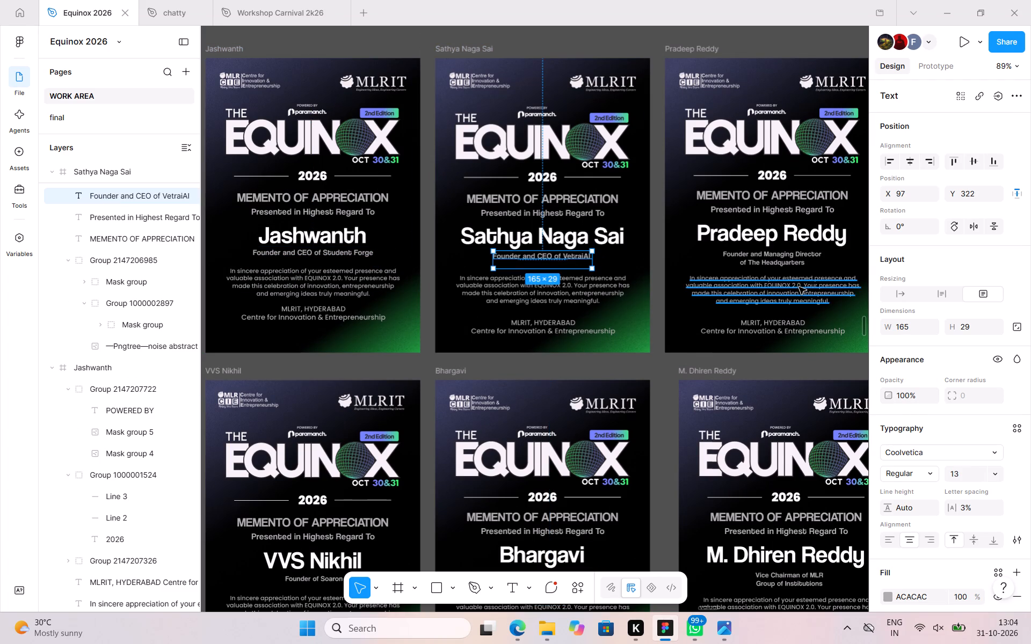
# Set the font size of the "Founder and Managing Director of The Headquarters" role line to 13.
pyautogui.click(778, 259)
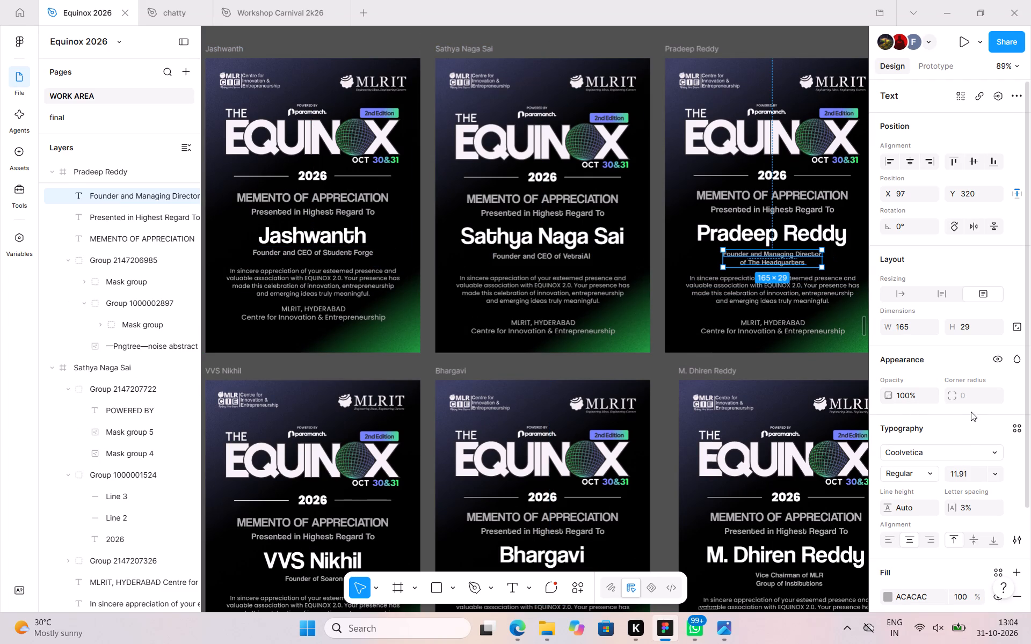
pyautogui.doubleClick(956, 468)
pyautogui.write('13')
pyautogui.press('Return')
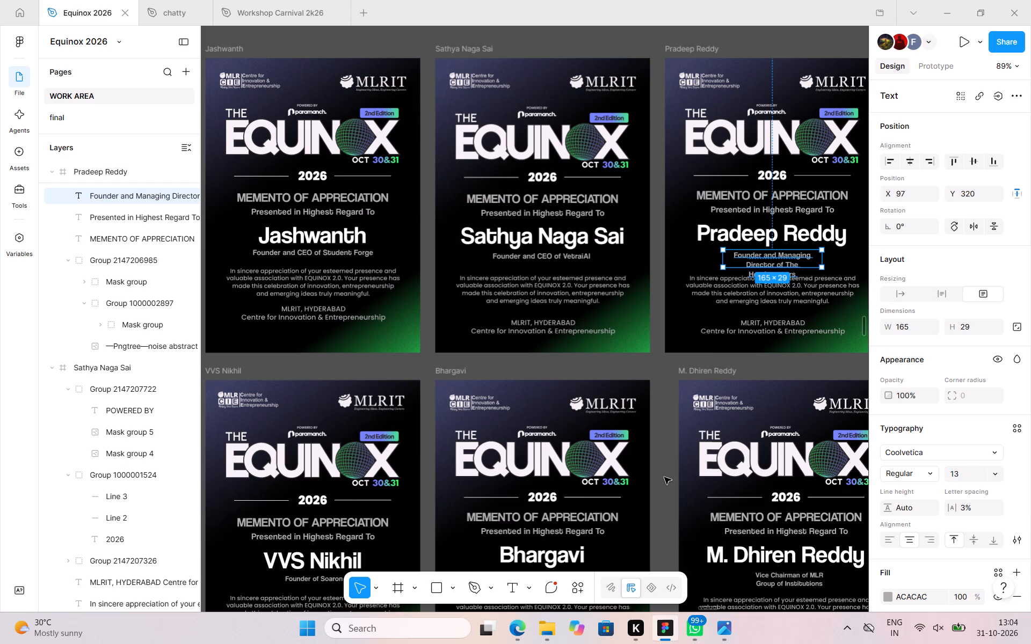
# Set the font size to 13 for the second row's Founder of Soaron, HR Professional and MLR Vice Chairman role lines.
pyautogui.scroll(-1, 713, 361)
pyautogui.scroll(-1, 477, 433)
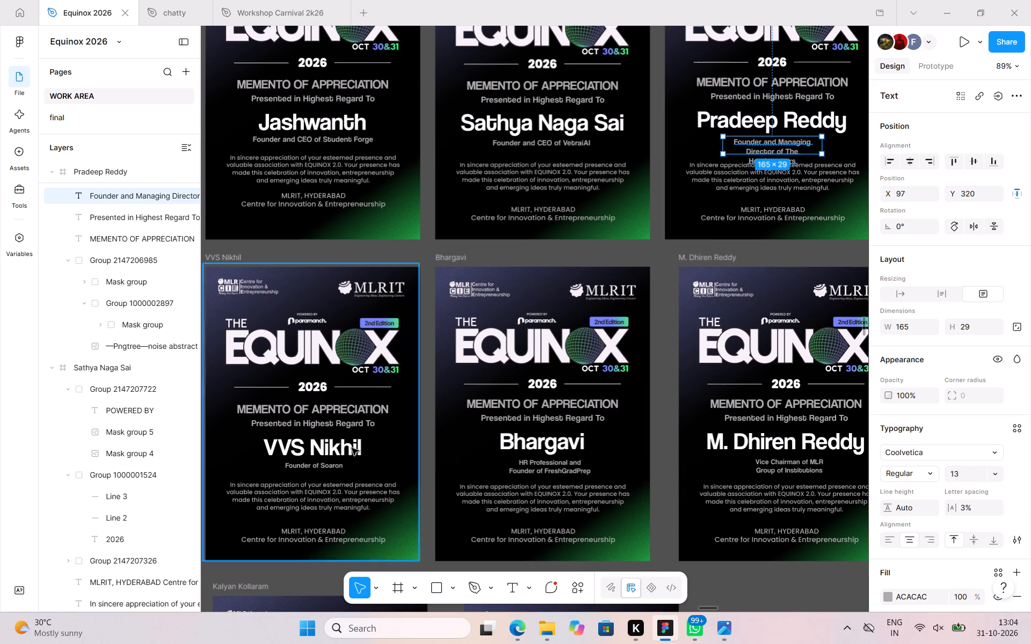
pyautogui.click(317, 466)
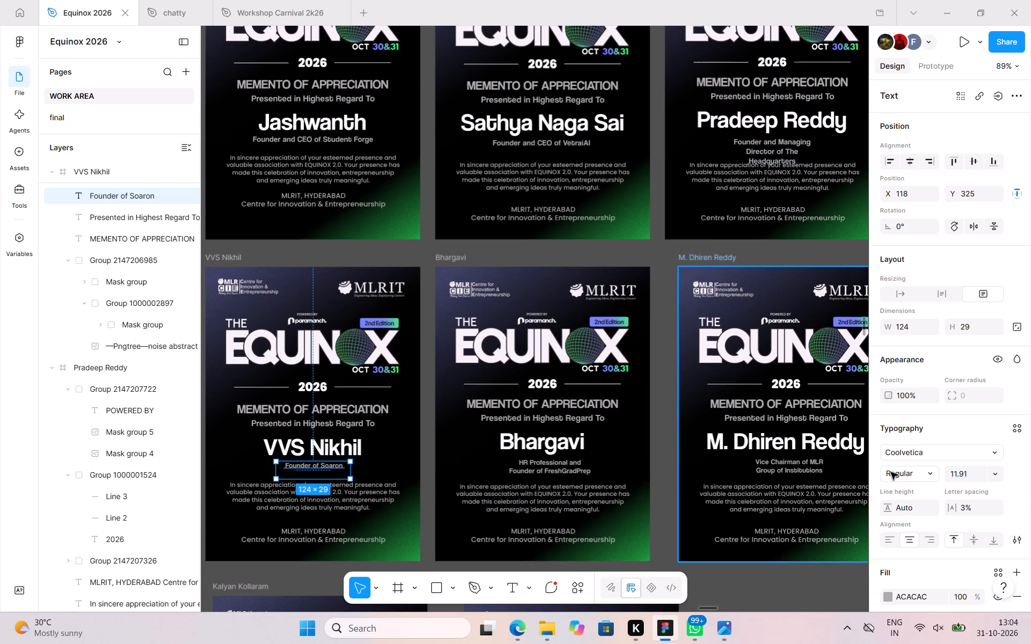
pyautogui.doubleClick(957, 472)
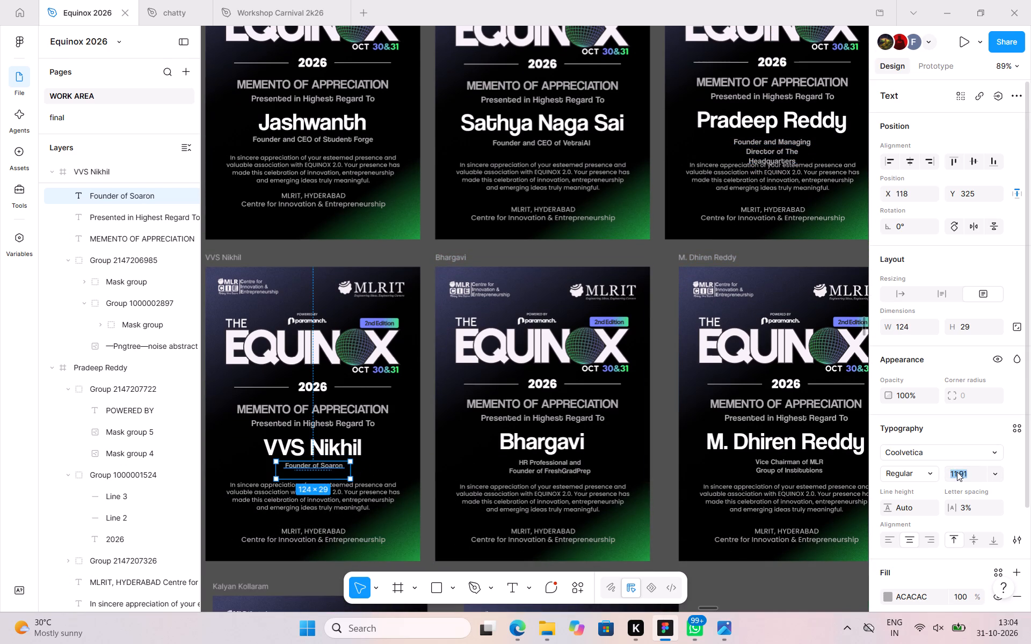
pyautogui.write('13')
pyautogui.press('Return')
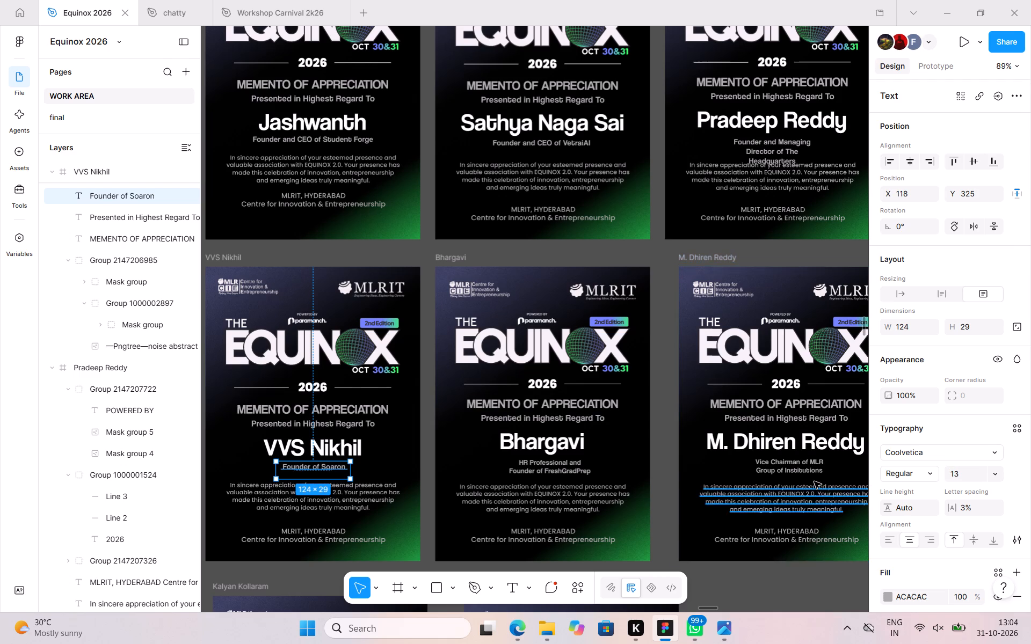
pyautogui.click(522, 472)
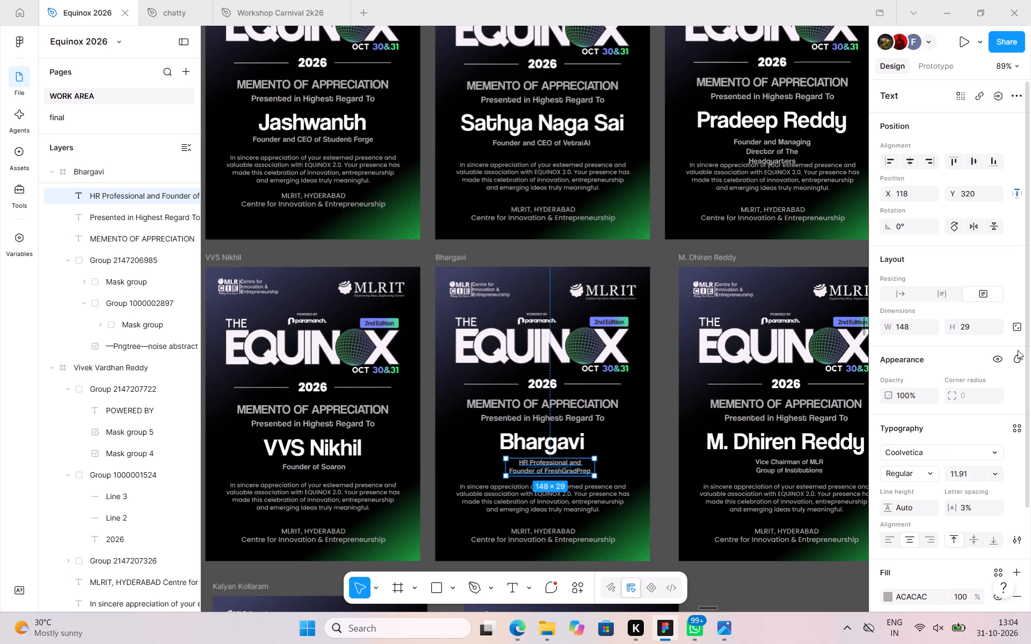
pyautogui.click(952, 472)
pyautogui.write('13')
pyautogui.press('Return')
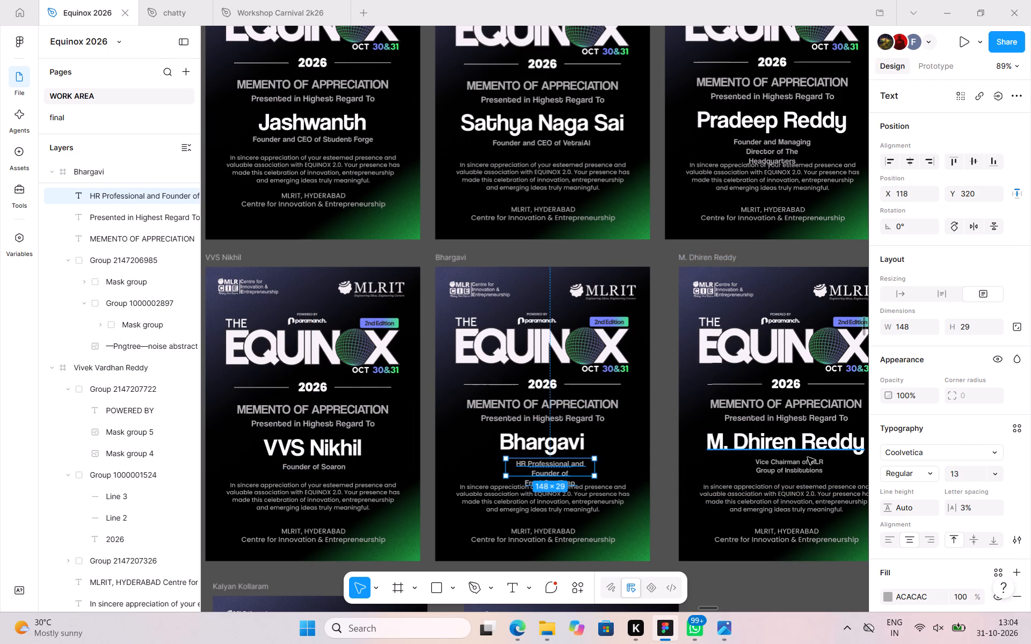
pyautogui.click(808, 457)
pyautogui.click(949, 476)
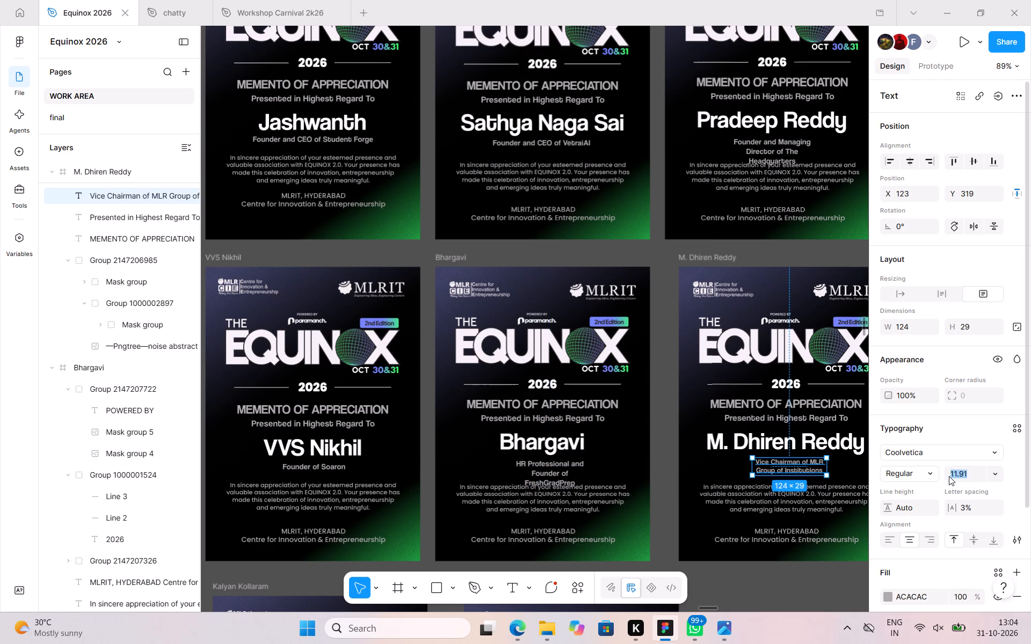
pyautogui.write('13')
pyautogui.press('Return')
# Widen the "HR Professional and Founder of FreshGradPrep" role line to 164 and centre it horizontally on its memento.
pyautogui.click(551, 465)
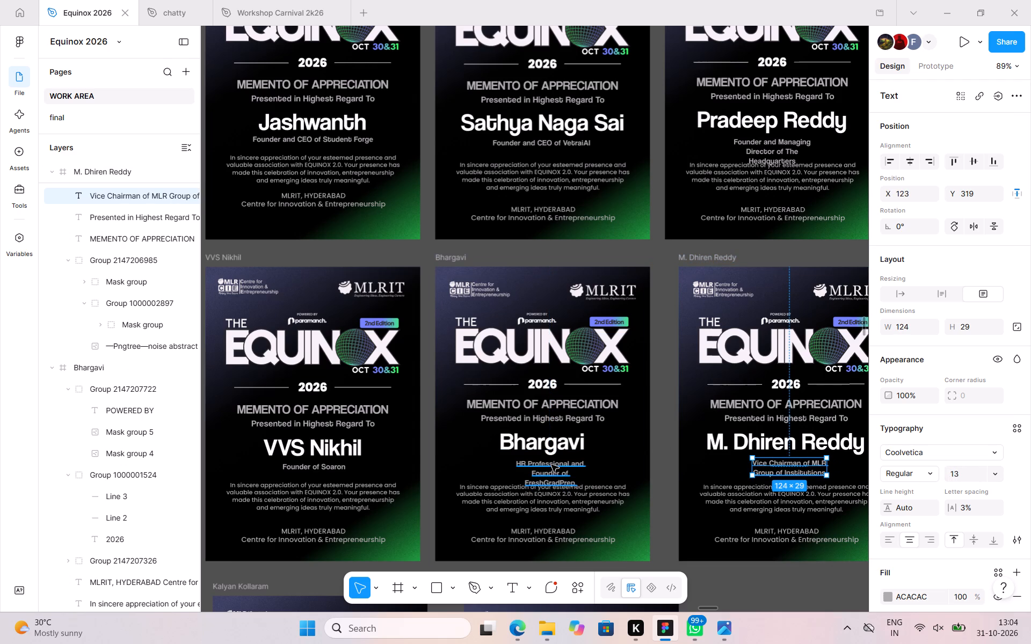
pyautogui.moveTo(595, 470); pyautogui.dragTo(602, 470)
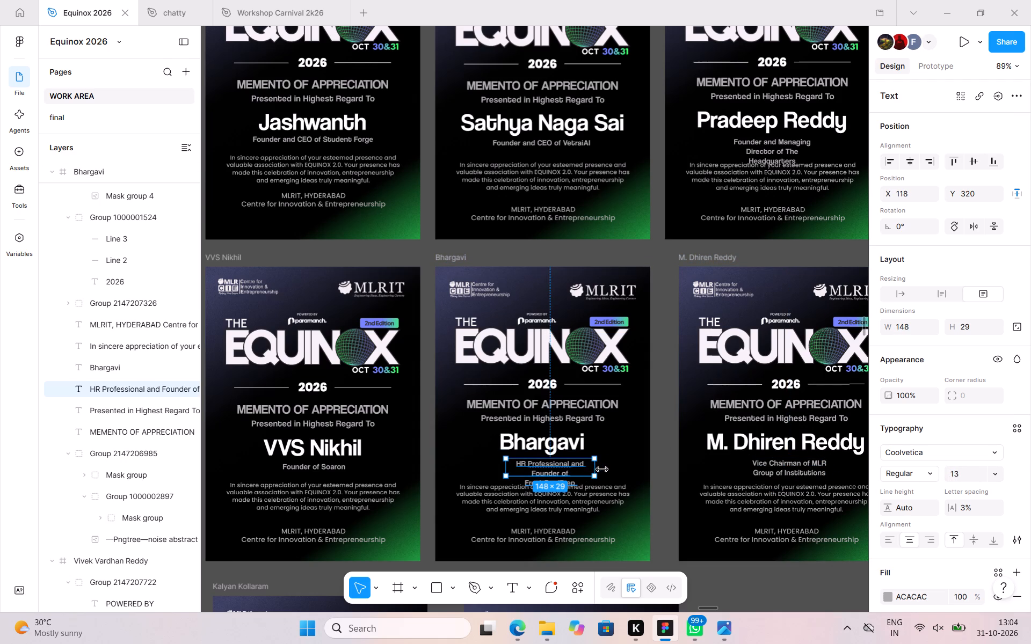
pyautogui.moveTo(602, 470); pyautogui.dragTo(604, 470)
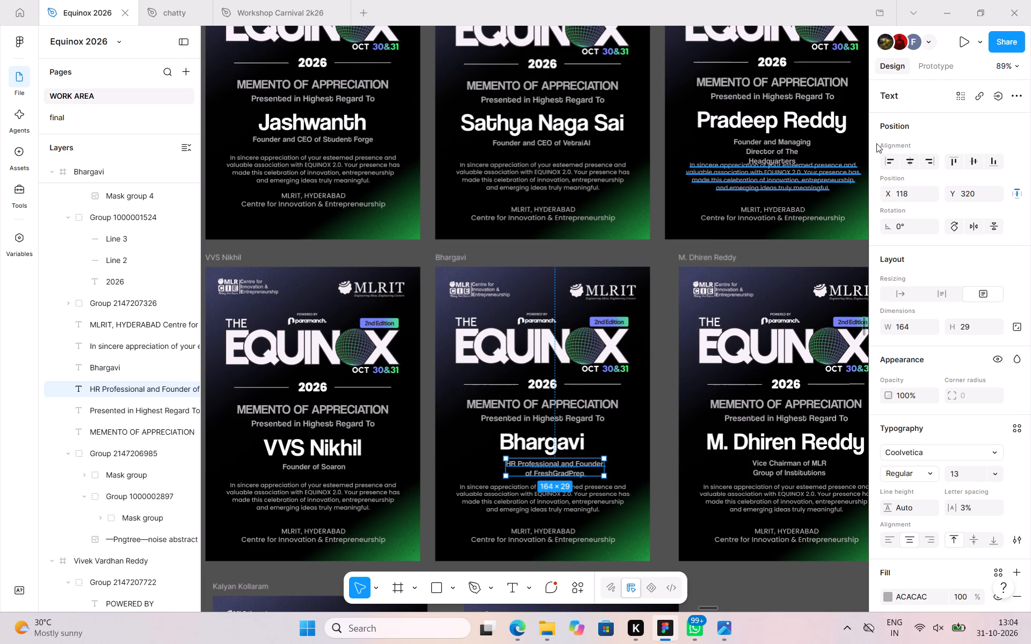
pyautogui.click(909, 162)
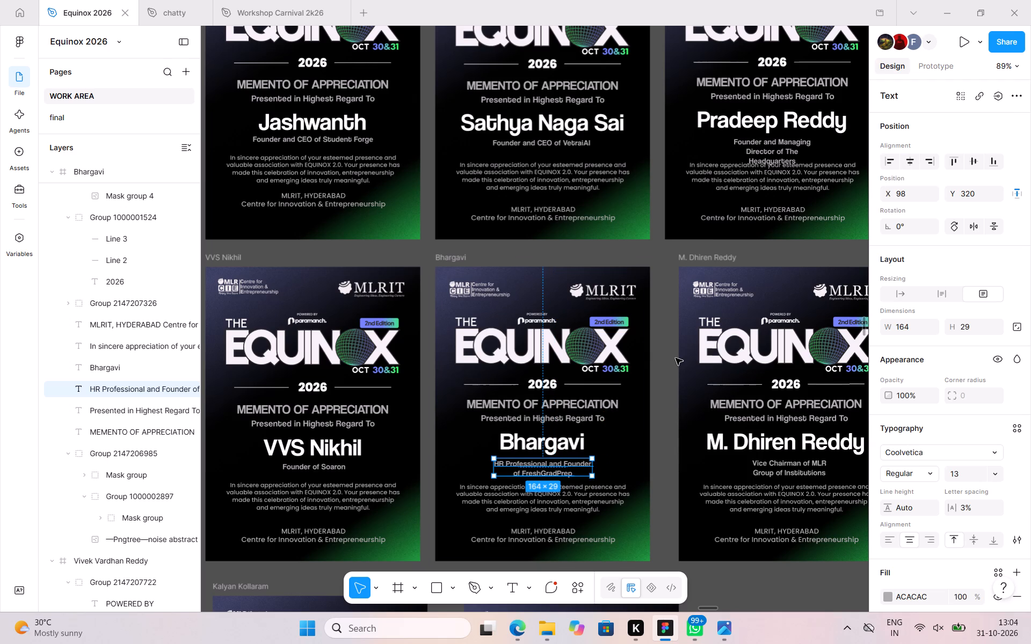
pyautogui.click(645, 379)
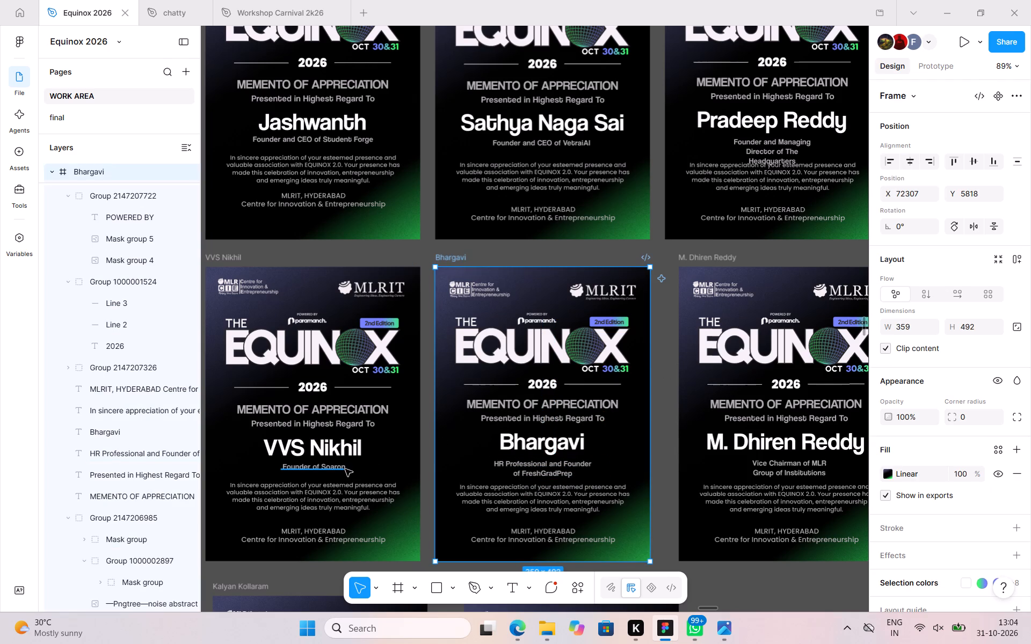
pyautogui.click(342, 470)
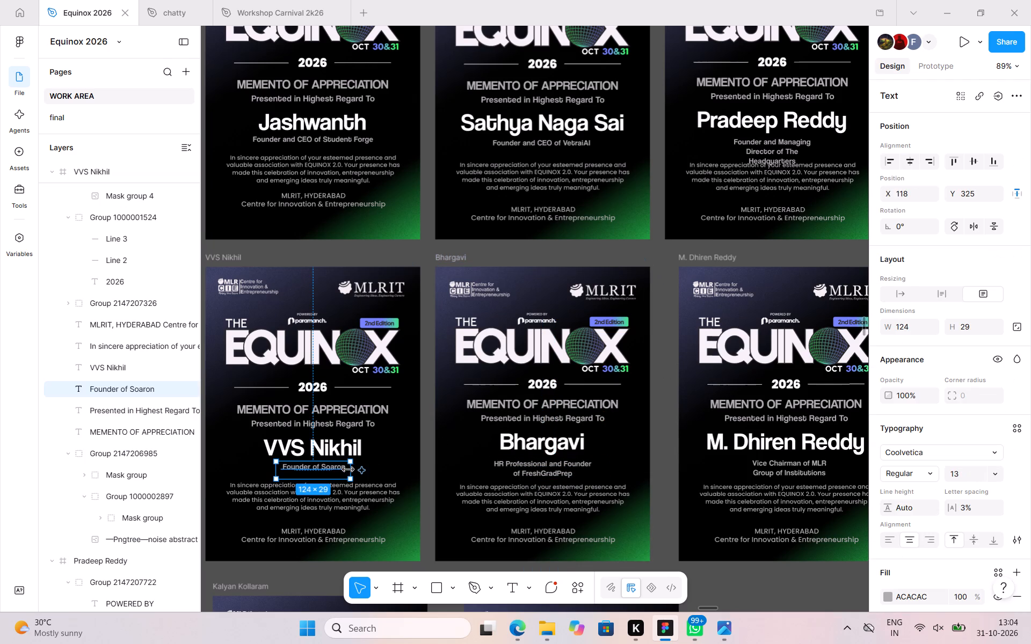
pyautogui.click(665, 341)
# Widen the "Founder and Managing Director of The Headquarters" role line to 196 and centre it horizontally on its memento.
pyautogui.scroll(-1, 665, 341)
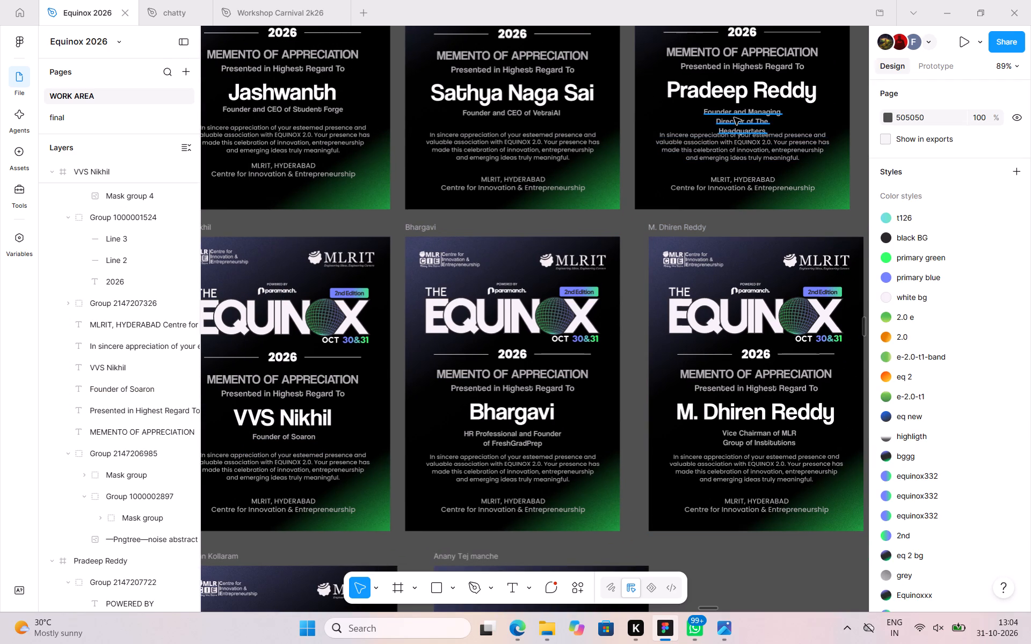
pyautogui.click(734, 118)
pyautogui.moveTo(793, 114); pyautogui.dragTo(813, 115)
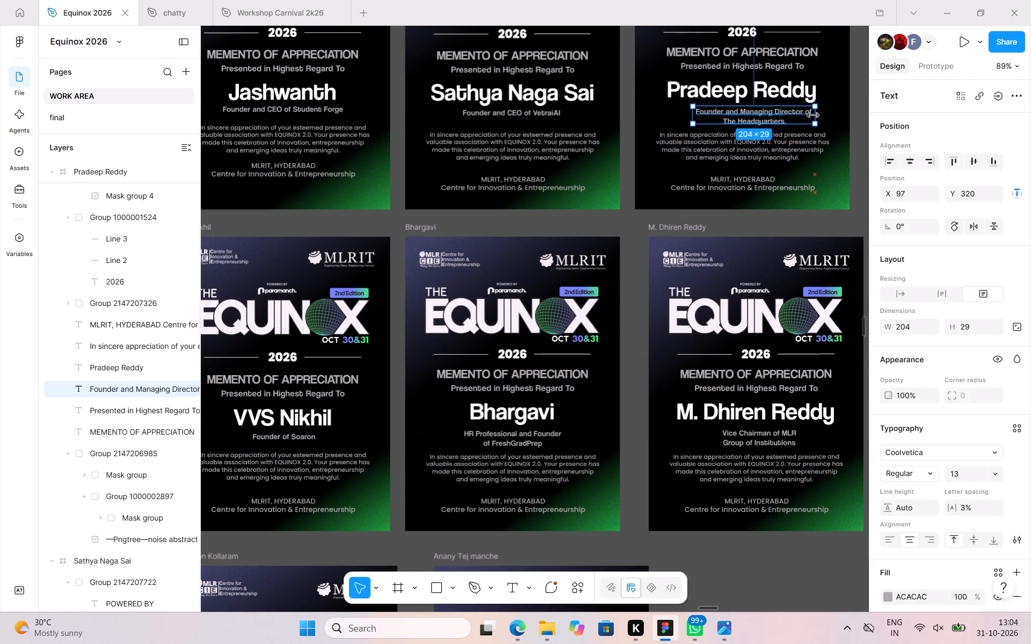
pyautogui.moveTo(813, 115); pyautogui.dragTo(810, 116)
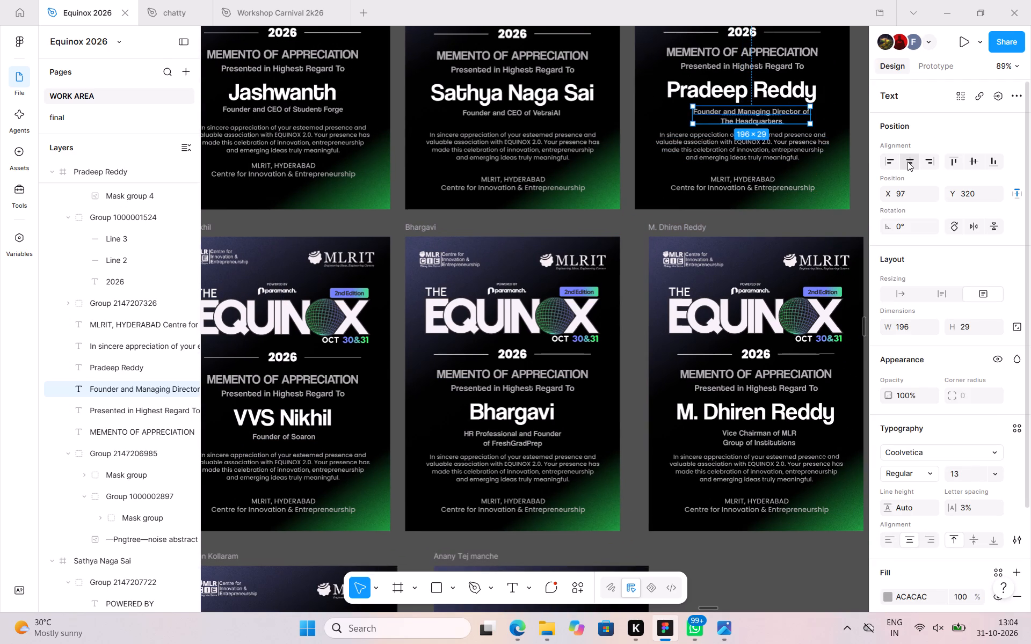
pyautogui.click(908, 162)
# Centre the "Vice Chairman of MLR Group of Institutions" role line horizontally on its memento.
pyautogui.scroll(-1, 657, 329)
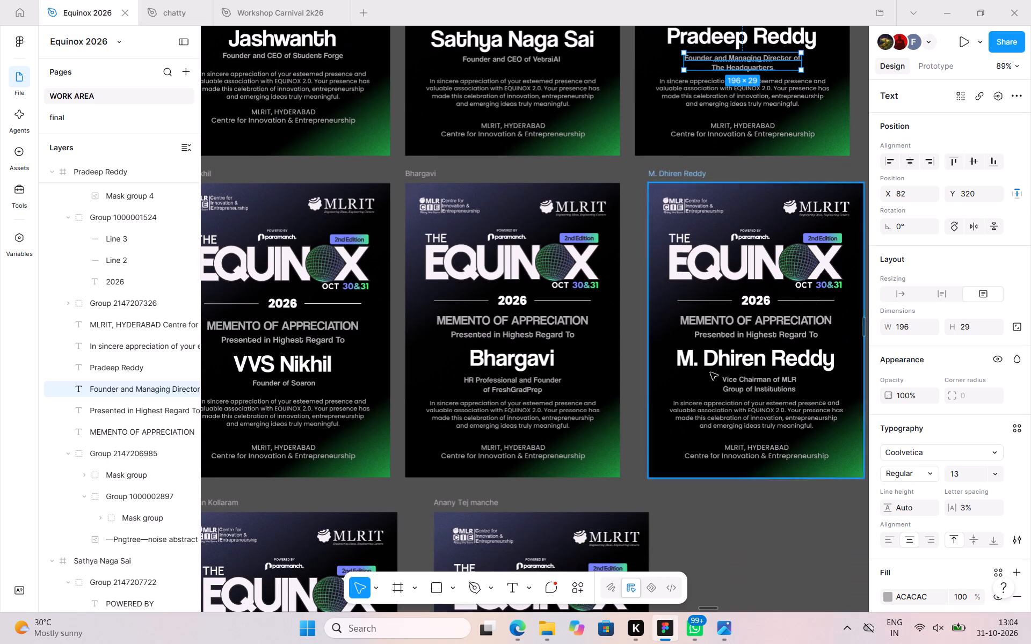
pyautogui.click(757, 386)
pyautogui.click(905, 167)
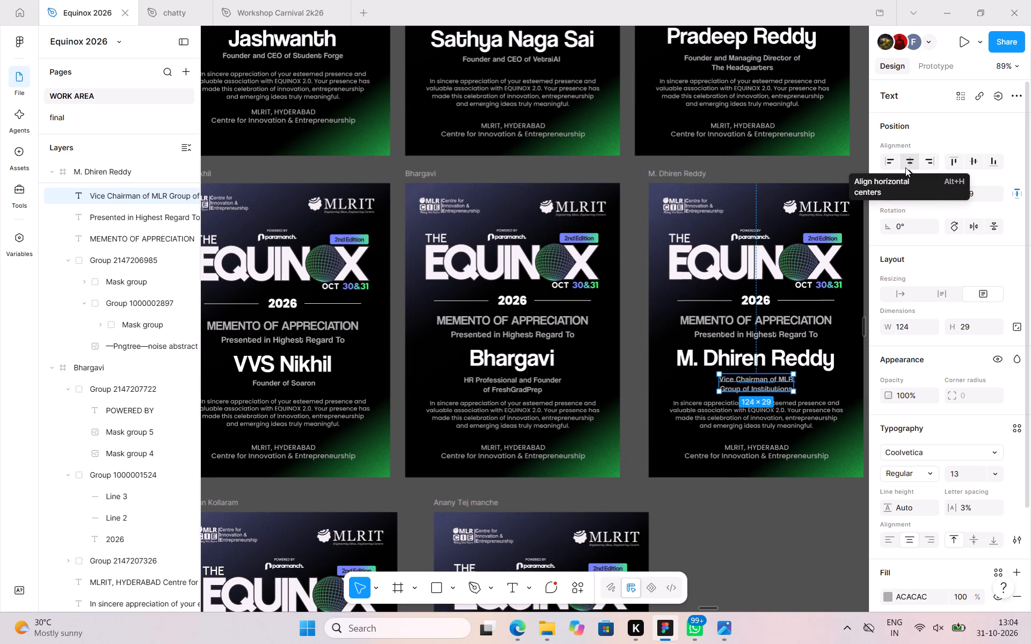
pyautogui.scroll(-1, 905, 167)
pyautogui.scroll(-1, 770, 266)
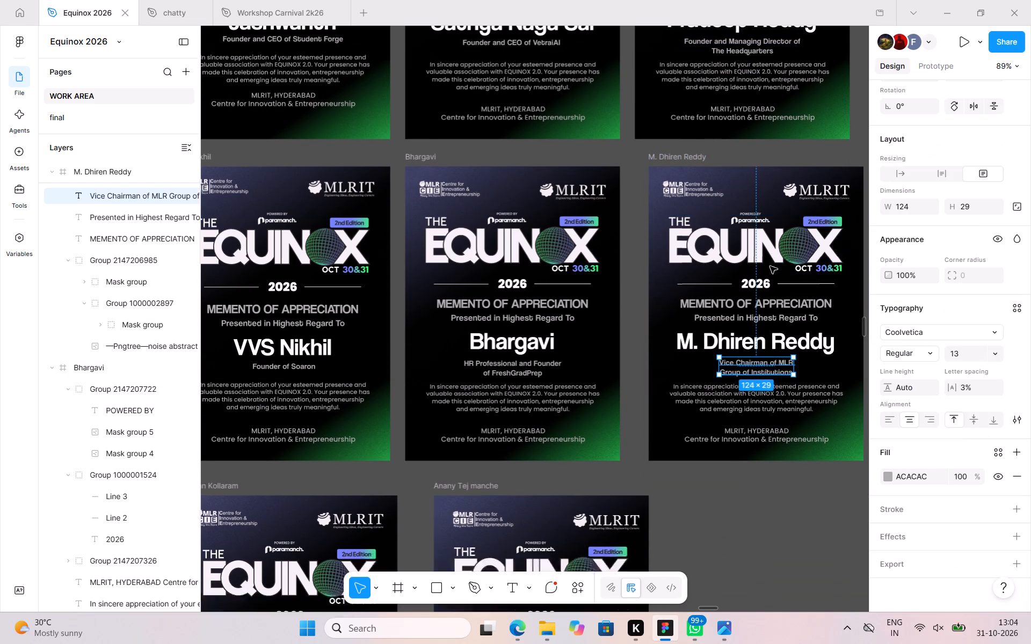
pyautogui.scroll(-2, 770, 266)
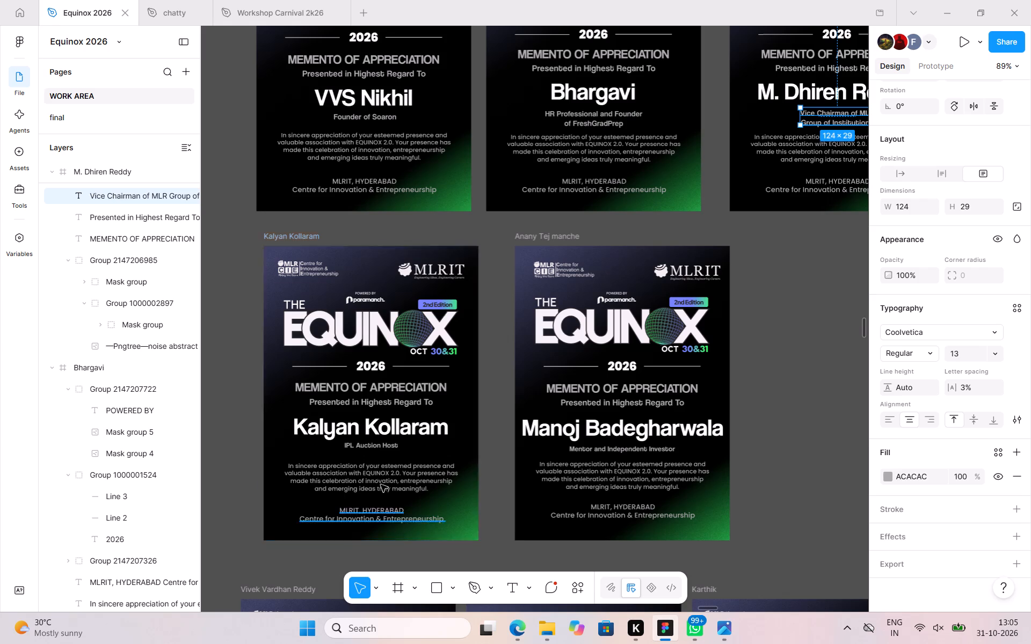
# Set the font size of the "IPL Auction Host" role line to 13.
pyautogui.click(372, 451)
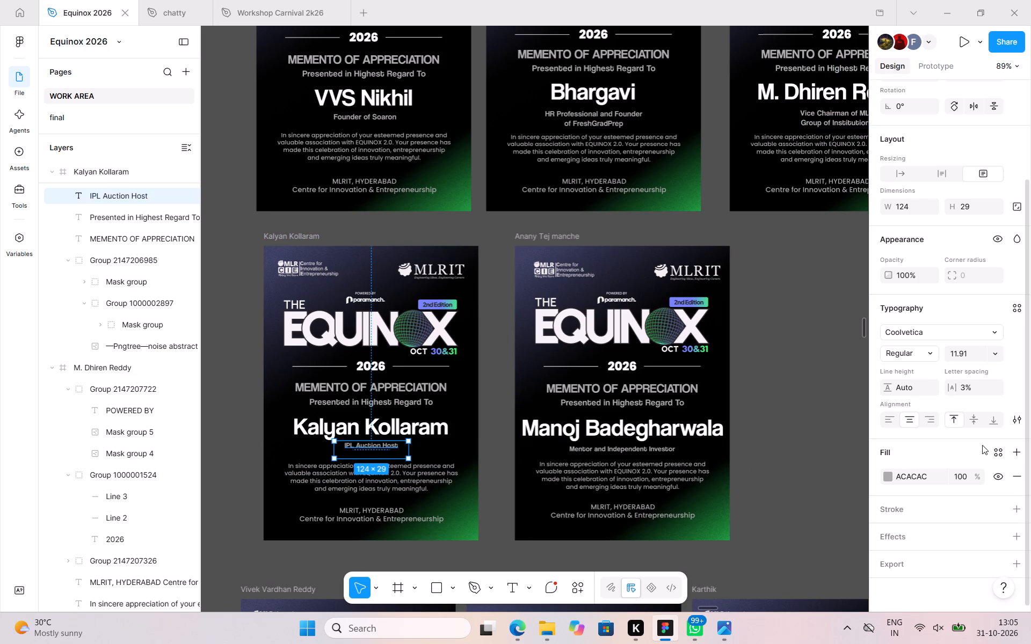
pyautogui.doubleClick(972, 356)
pyautogui.write('13')
pyautogui.press('Return')
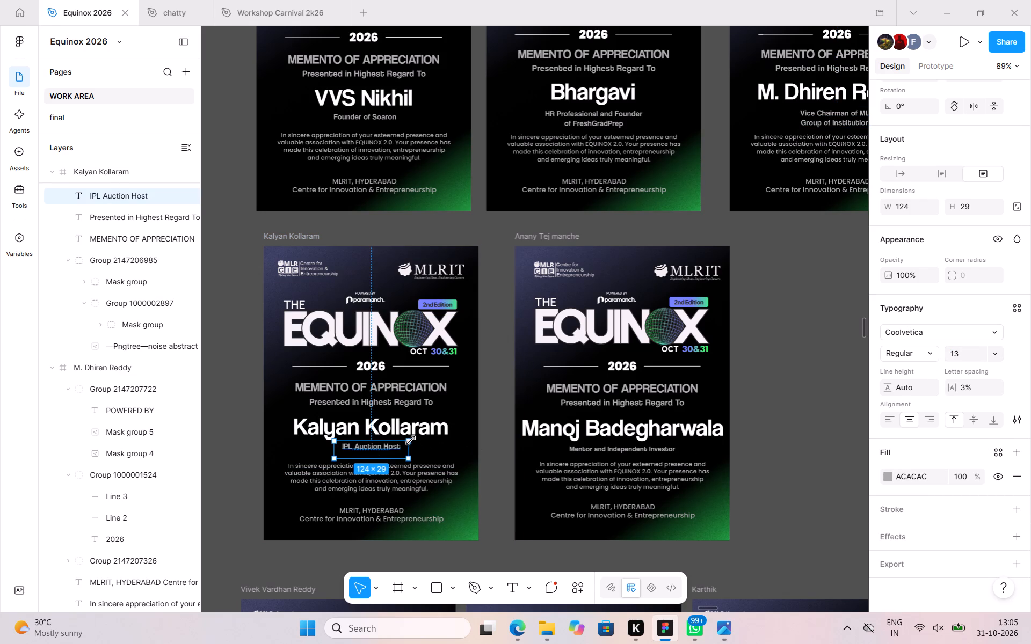
# Set the "Mentor and Independent Investor" role line to font size 13 and widen its text box to 199.
pyautogui.click(606, 448)
pyautogui.click(965, 347)
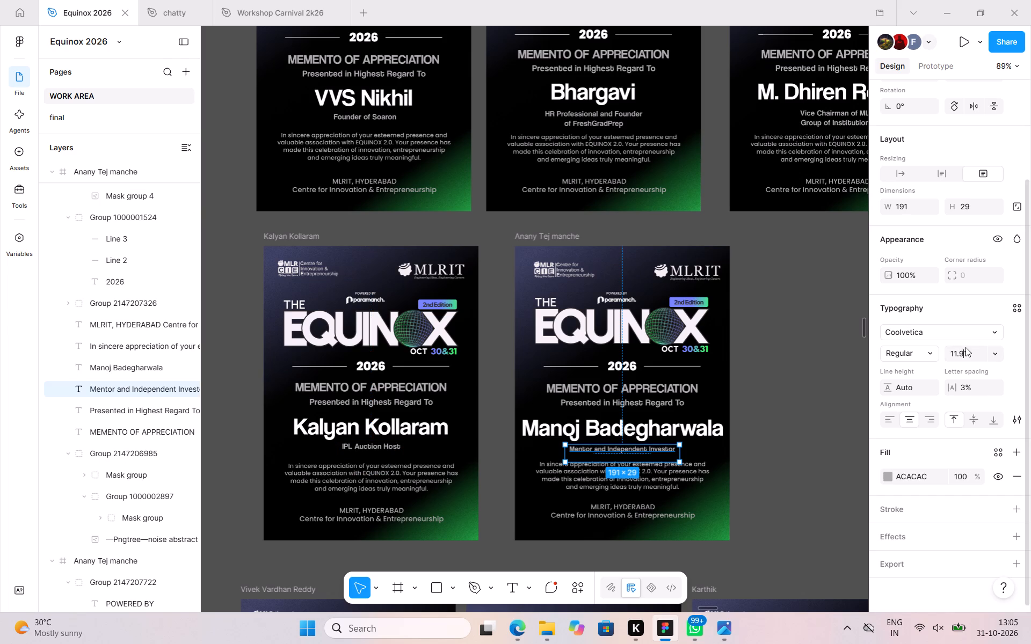
pyautogui.write('13')
pyautogui.press('Return')
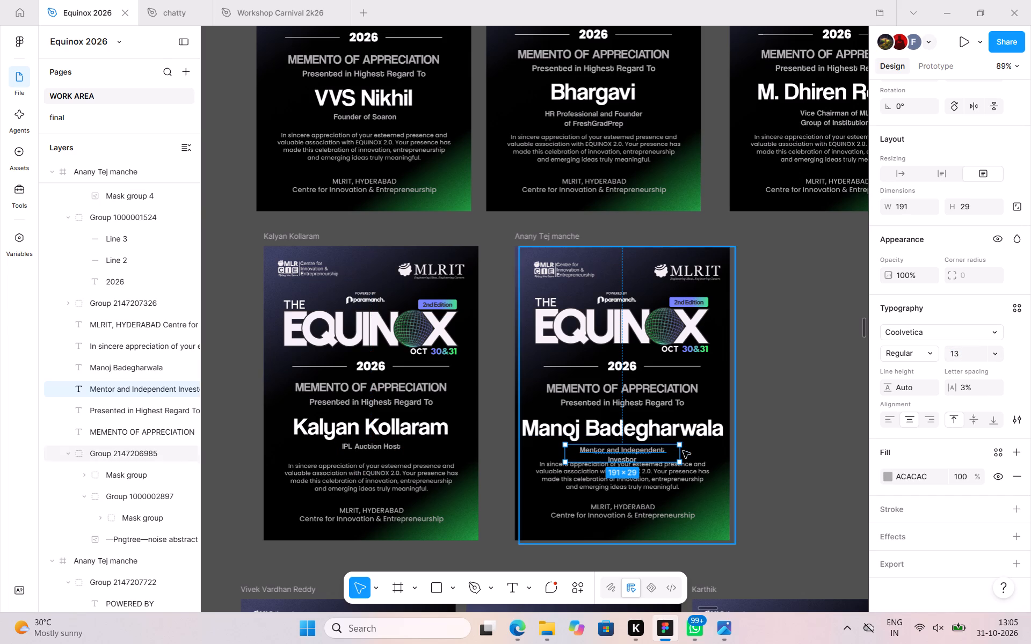
pyautogui.moveTo(677, 452); pyautogui.dragTo(686, 452)
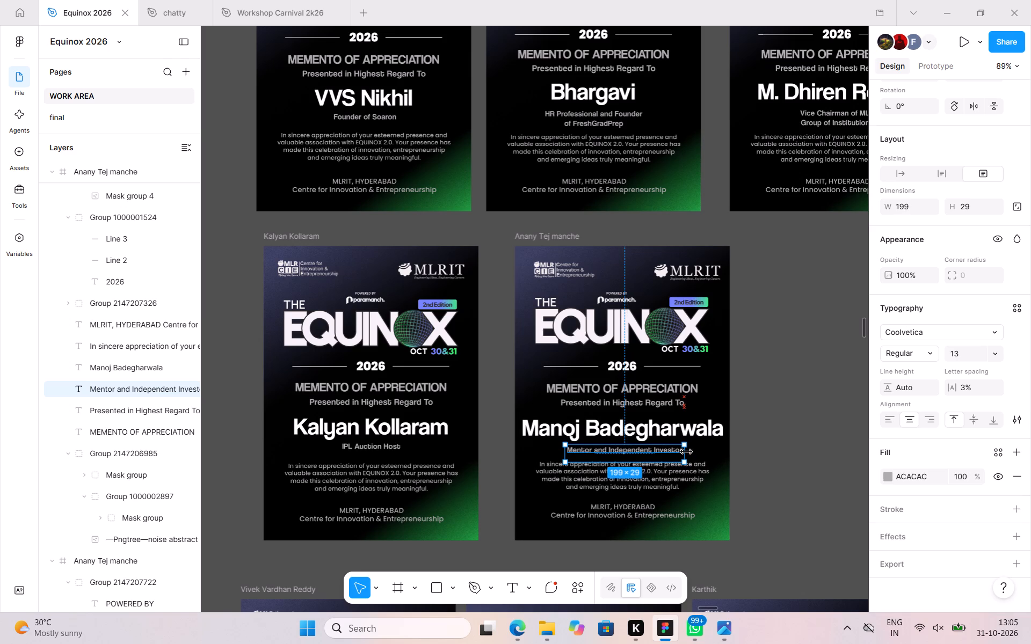
pyautogui.moveTo(686, 452); pyautogui.dragTo(686, 451)
pyautogui.click(809, 417)
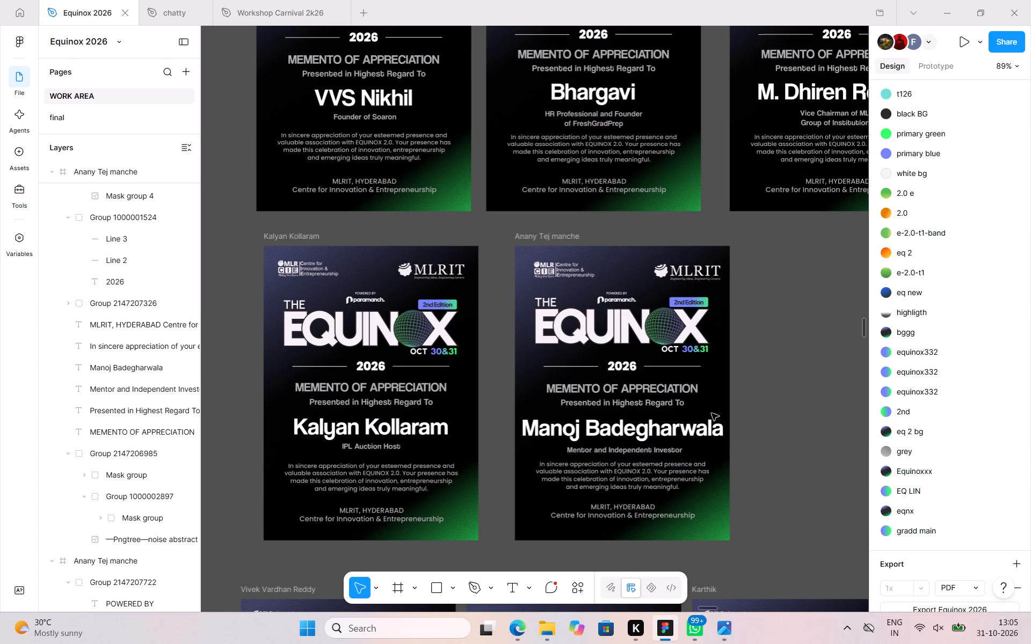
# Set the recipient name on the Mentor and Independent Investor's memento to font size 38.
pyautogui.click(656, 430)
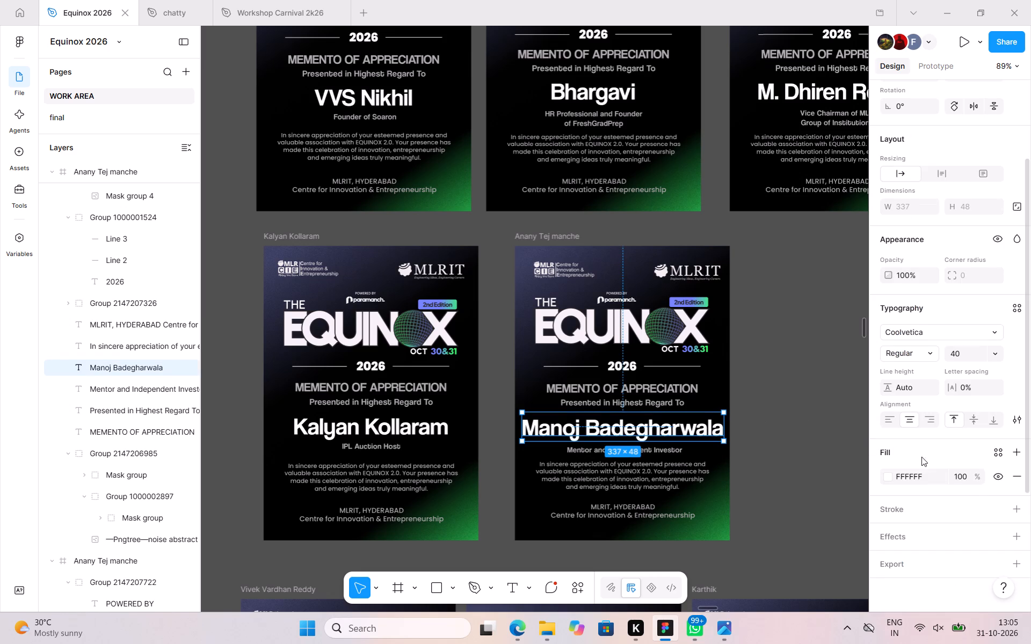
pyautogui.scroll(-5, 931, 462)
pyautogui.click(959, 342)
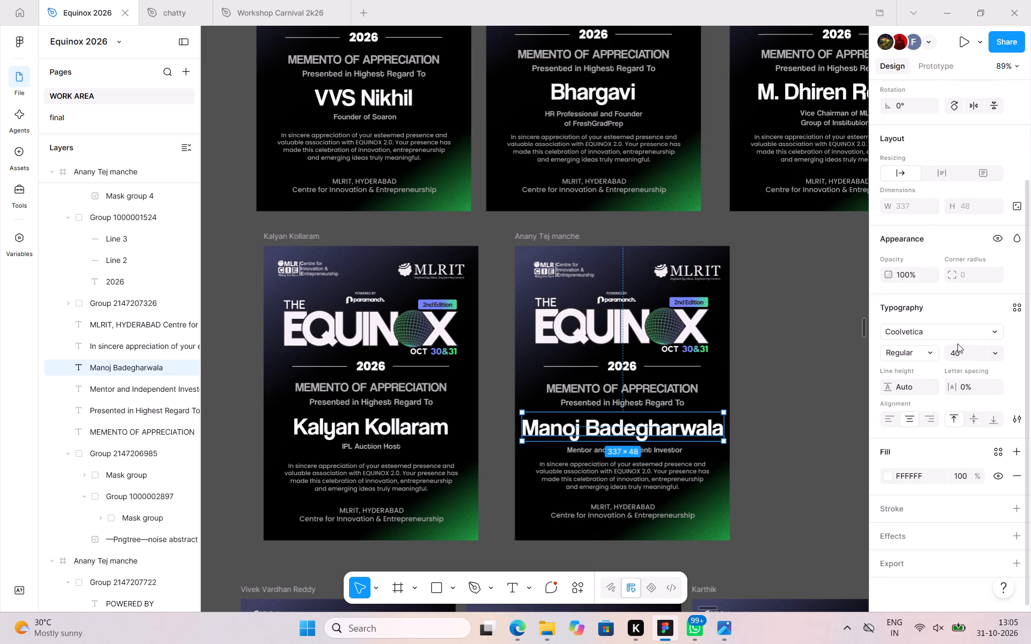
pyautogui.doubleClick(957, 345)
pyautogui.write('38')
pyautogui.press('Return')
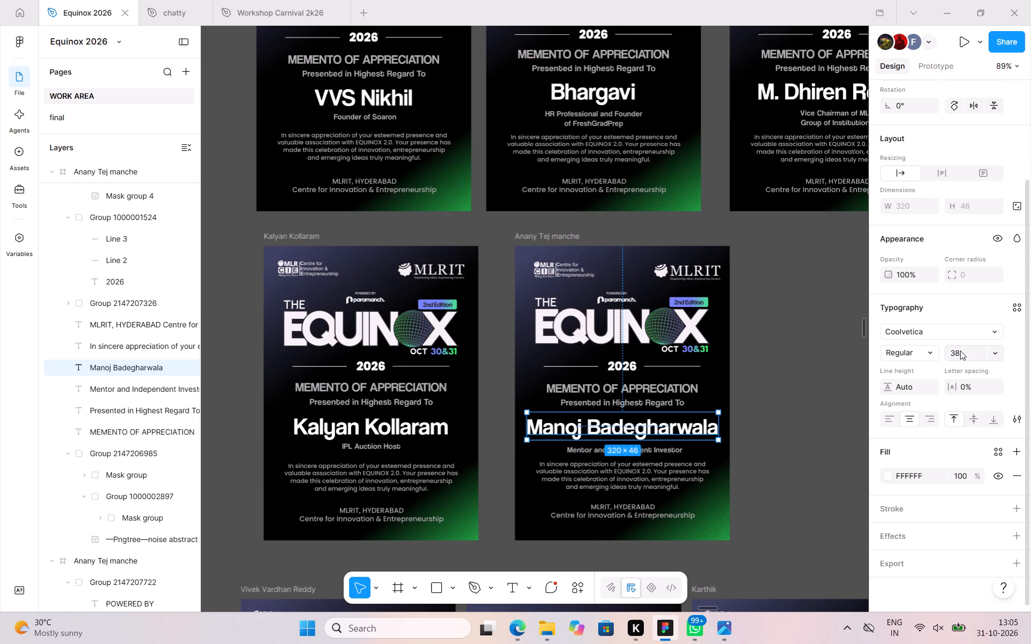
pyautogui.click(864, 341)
# Set the recipient name on the Mentor and Independent Investor's memento to font size 37.5.
pyautogui.click(706, 425)
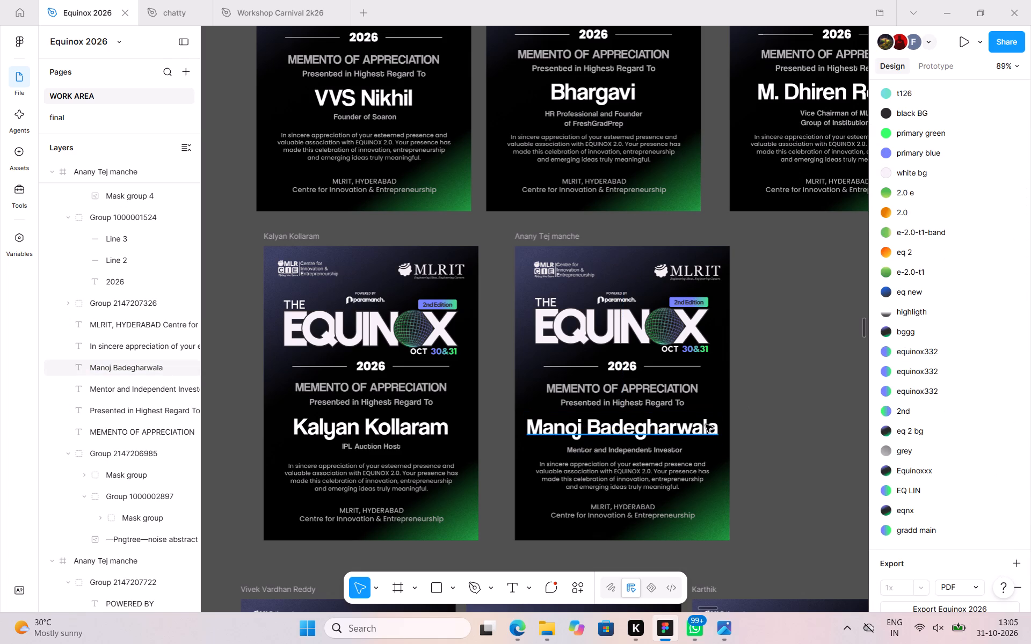
pyautogui.doubleClick(967, 353)
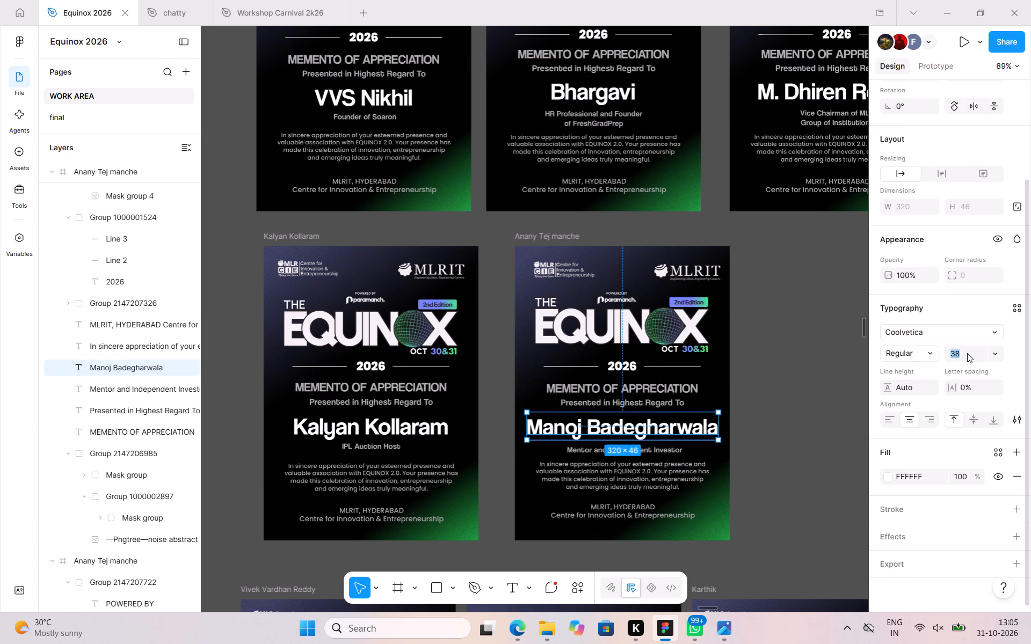
pyautogui.write('37')
pyautogui.write('.5')
pyautogui.press('Return')
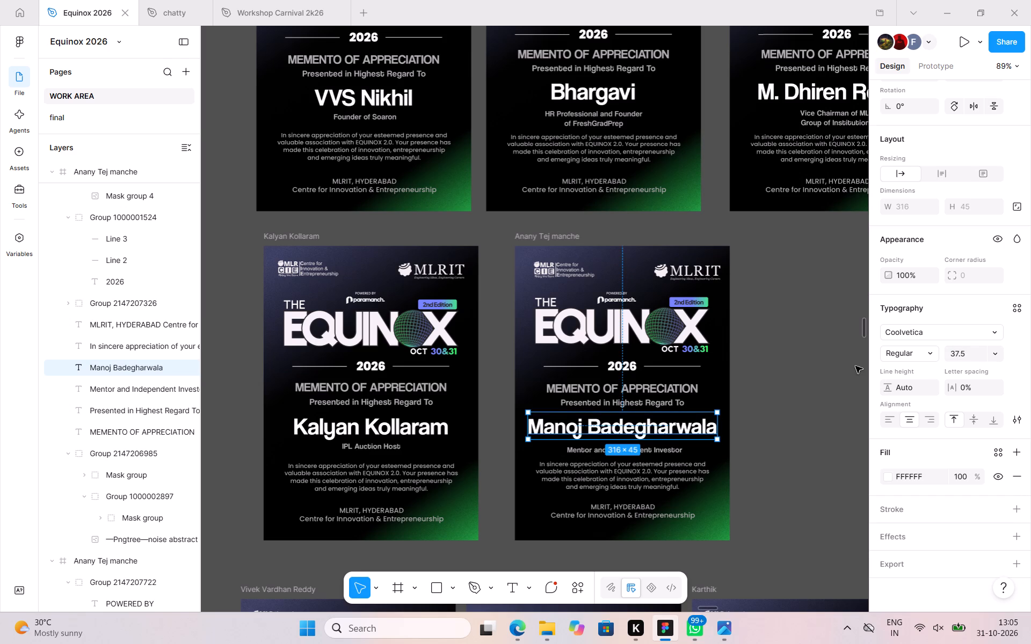
pyautogui.click(745, 413)
# Nudge the Mentor and Independent Investor's name down three increments, closer to the role line.
pyautogui.click(676, 430)
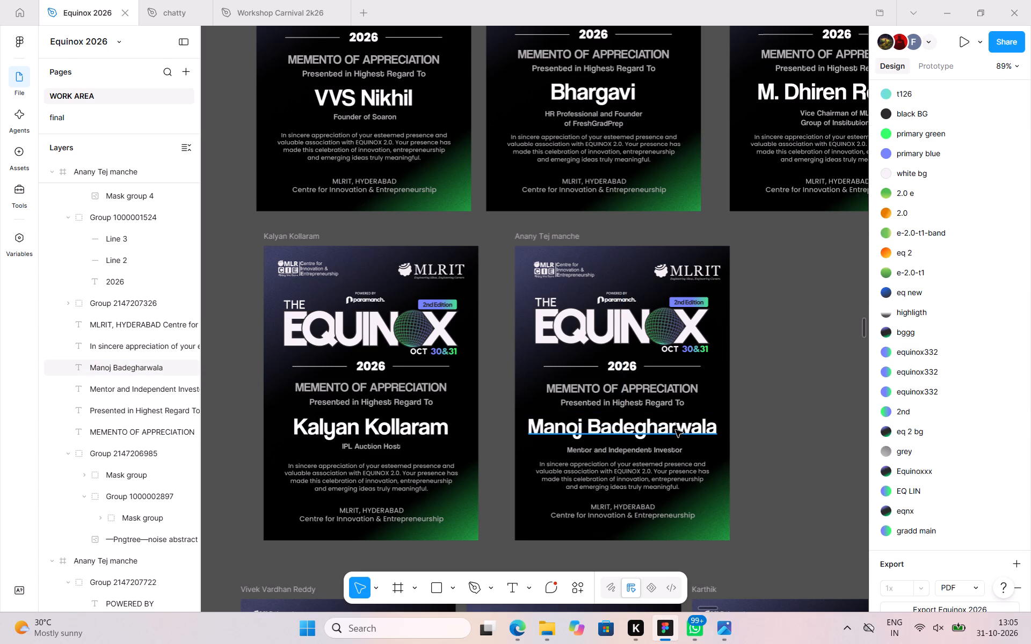
pyautogui.press('Down')
pyautogui.press('Down')
pyautogui.press('Down')
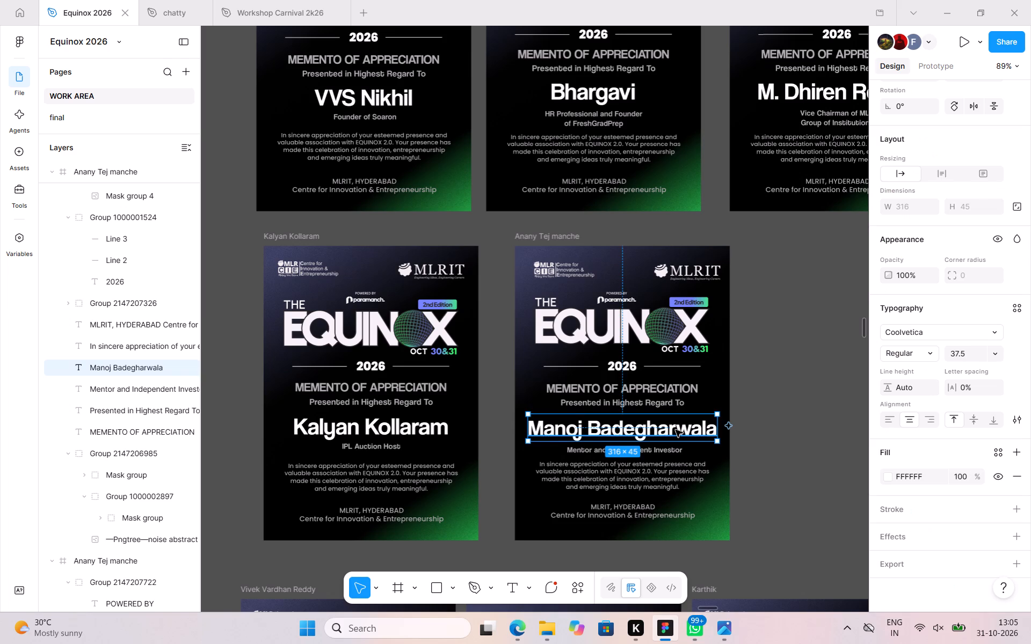
# Nudge the Mentor's "Presented in Highest Regard To" line down one increment and set its font size to 15.
pyautogui.click(656, 407)
pyautogui.press('Down')
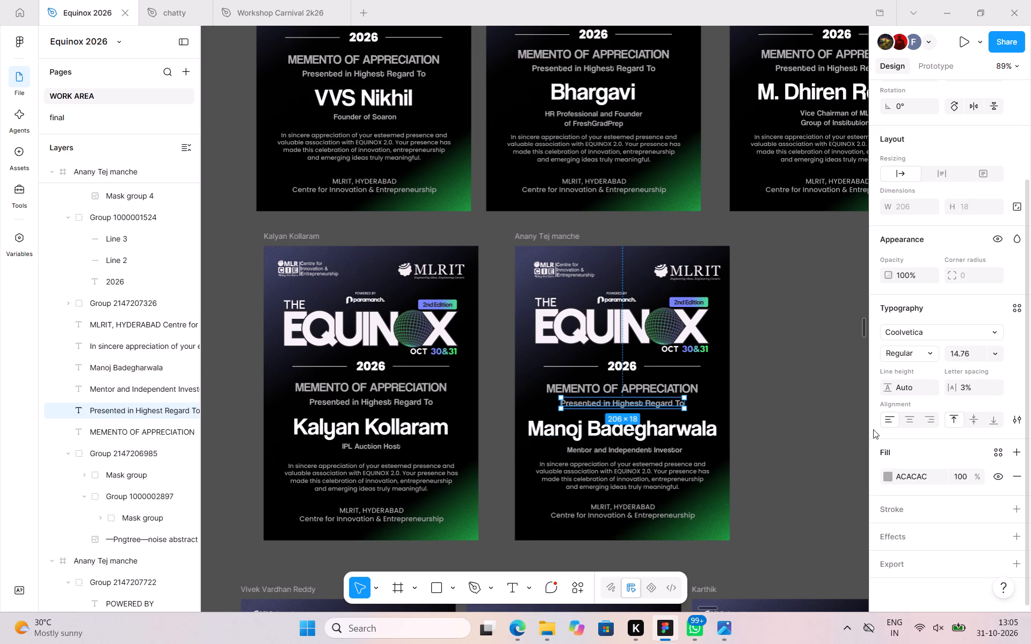
pyautogui.click(970, 350)
pyautogui.write('15')
pyautogui.press('Return')
pyautogui.click(780, 367)
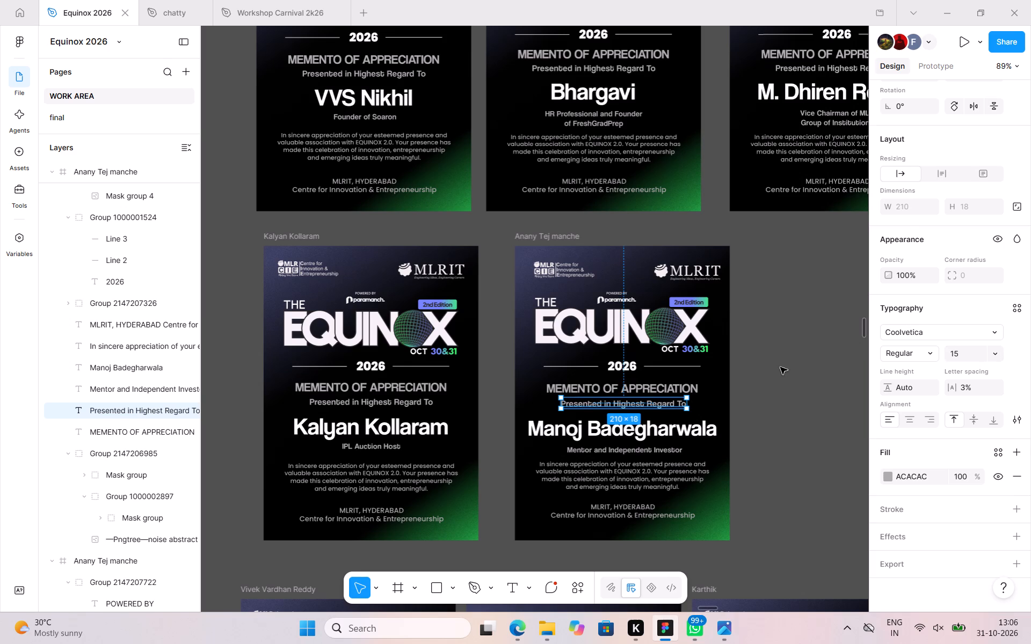
# Nudge the "MEMENTO OF APPRECIATION" heading on the Mentor and Independent Investor's memento down two increments.
pyautogui.click(640, 381)
pyautogui.press('Down')
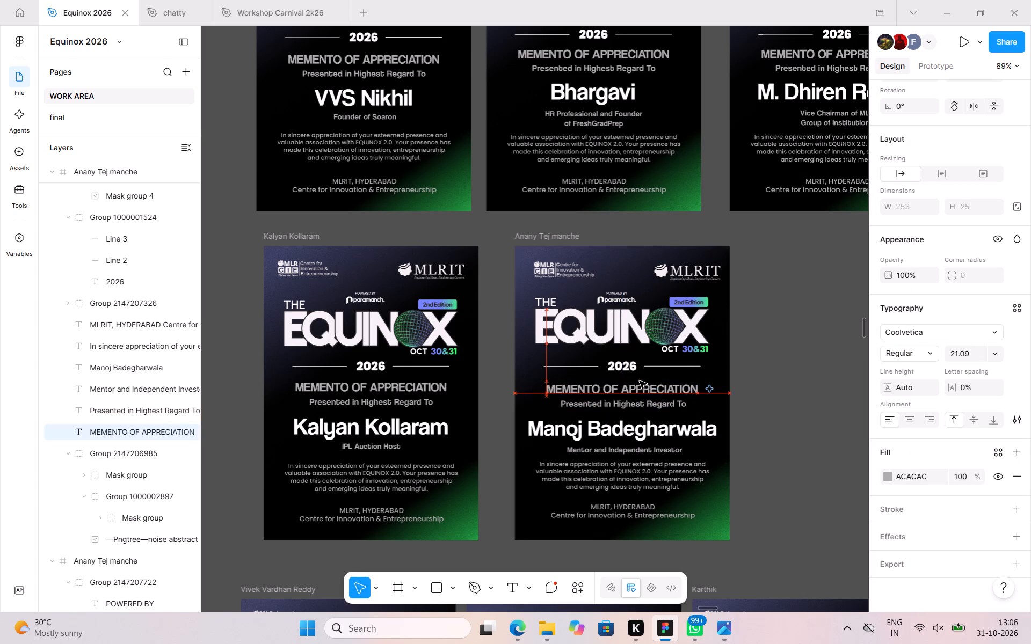
pyautogui.press('Down')
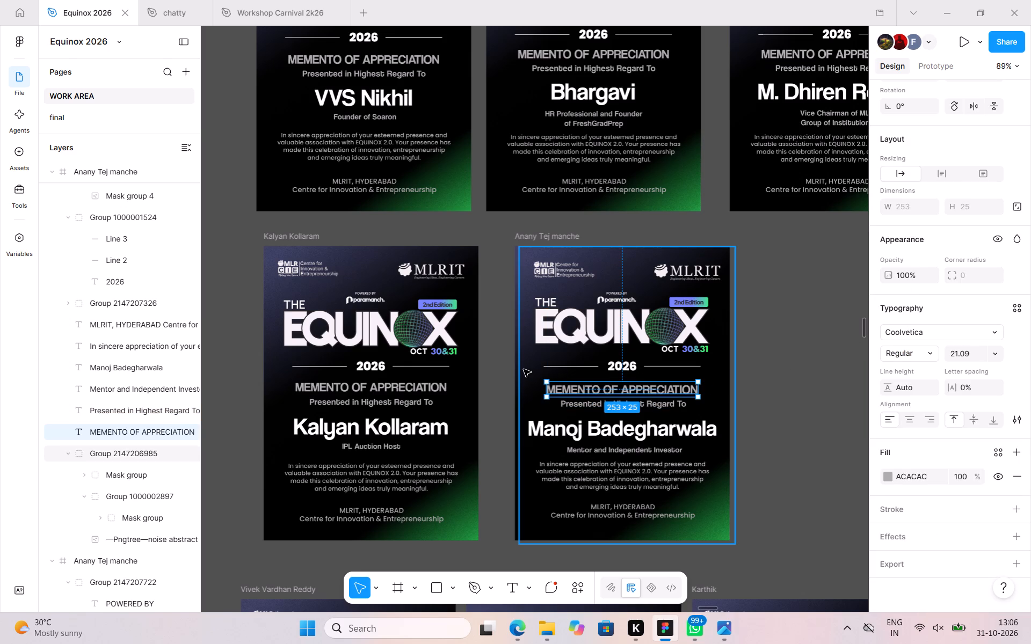
# Shift the background and logo group on the Mentor and Independent Investor's memento left to X 0.
pyautogui.click(524, 369)
pyautogui.press('Left')
pyautogui.press('Left')
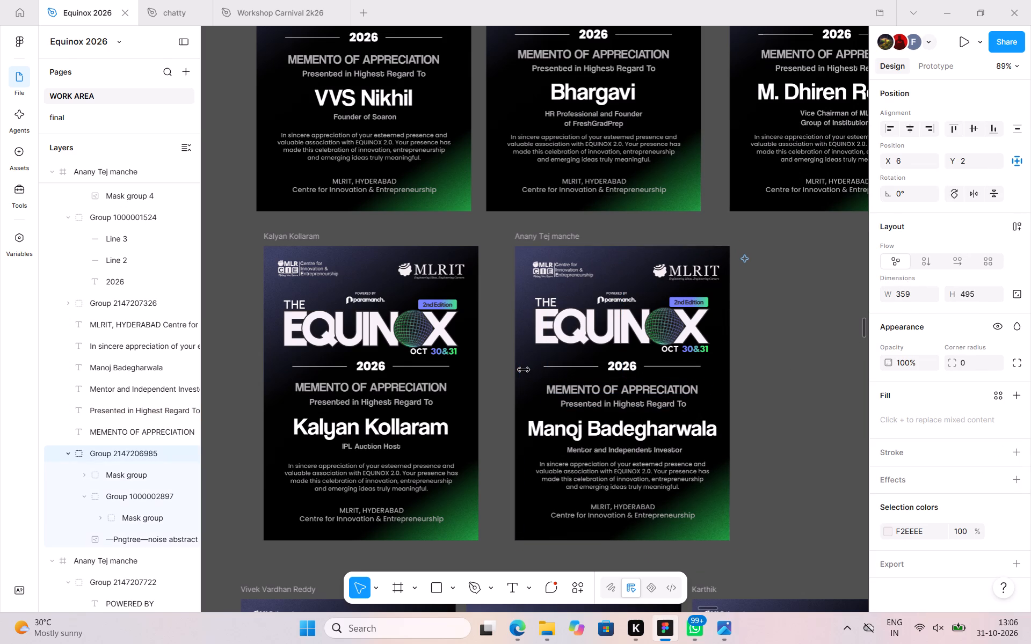
pyautogui.press('Left')
pyautogui.press('Left')
pyautogui.press('Left')
pyautogui.press('Left')
pyautogui.press('Left')
pyautogui.press('Left')
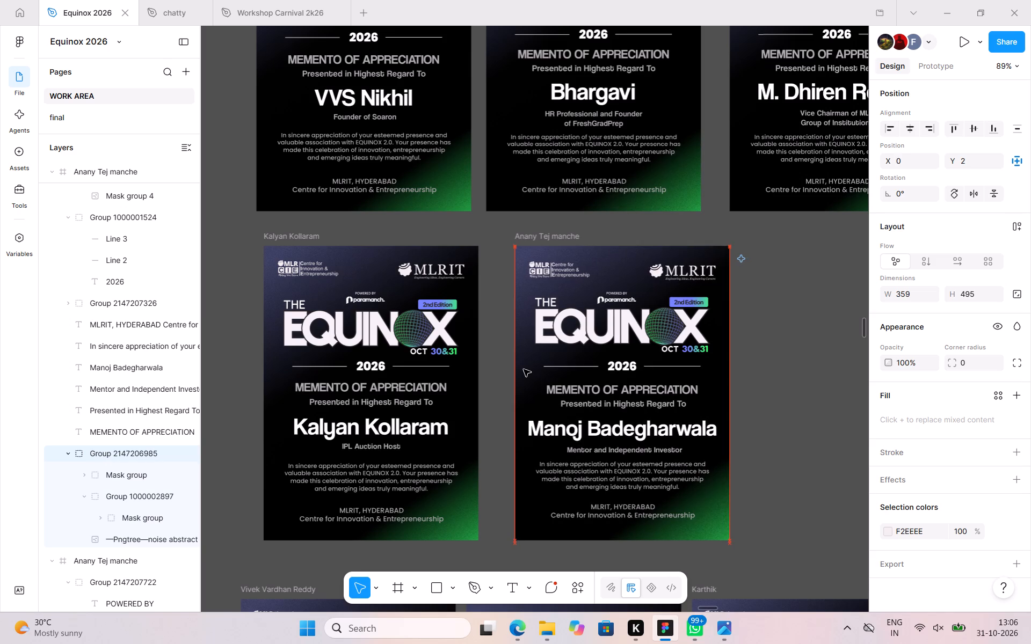
pyautogui.press('Left')
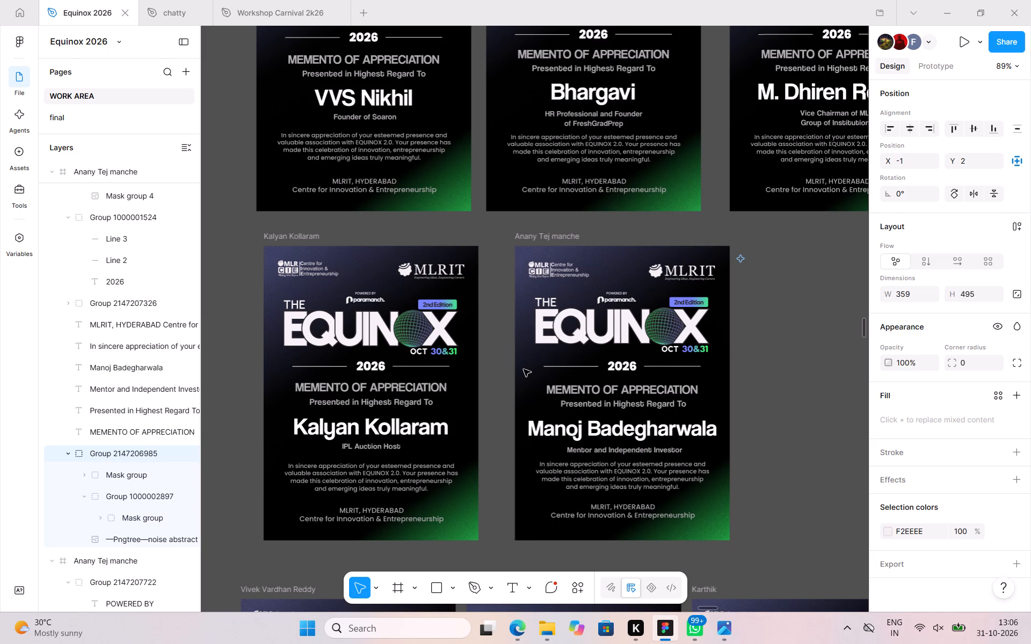
pyautogui.press('Right')
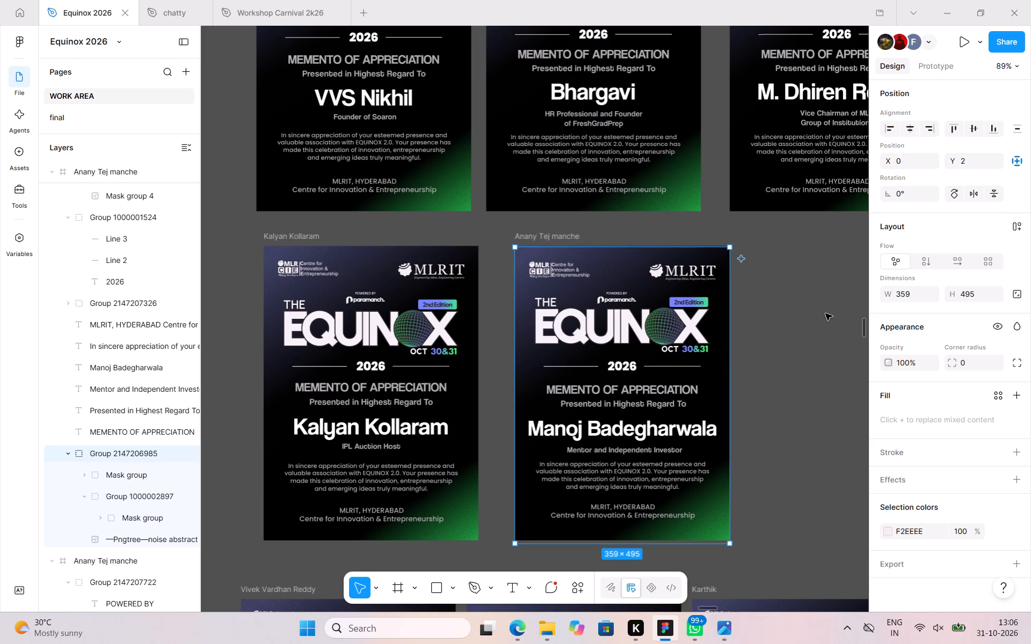
pyautogui.click(825, 313)
# Shift the background and logo group on the middle Co-Founder of Paramanch memento left to about X 0, against the frame's edge.
pyautogui.hscroll(-1, 825, 313)
pyautogui.scroll(-3, 825, 313)
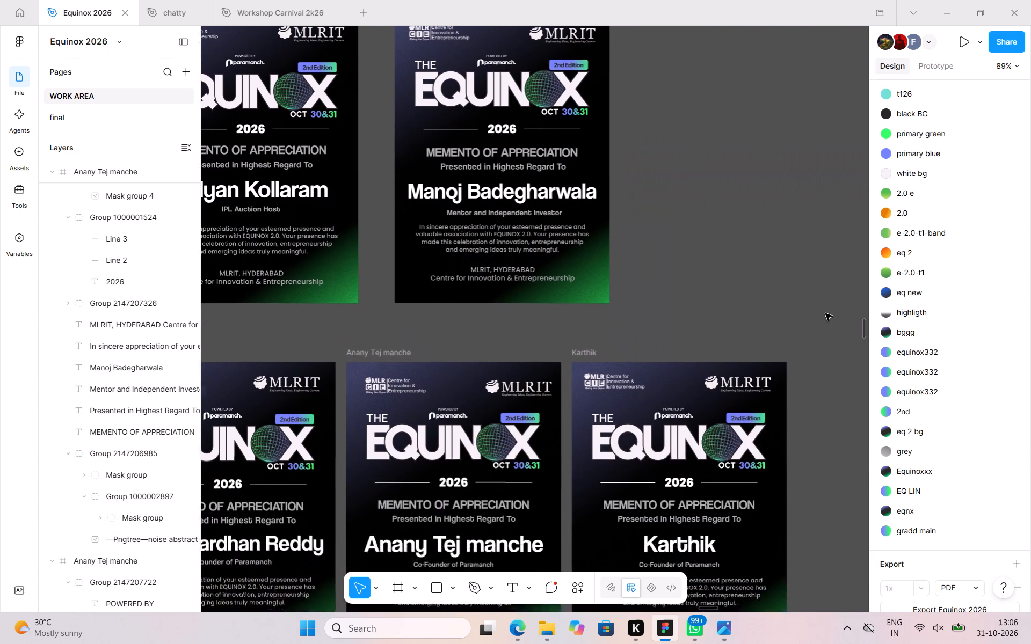
pyautogui.scroll(-1, 825, 313)
pyautogui.click(469, 344)
pyautogui.press('Left')
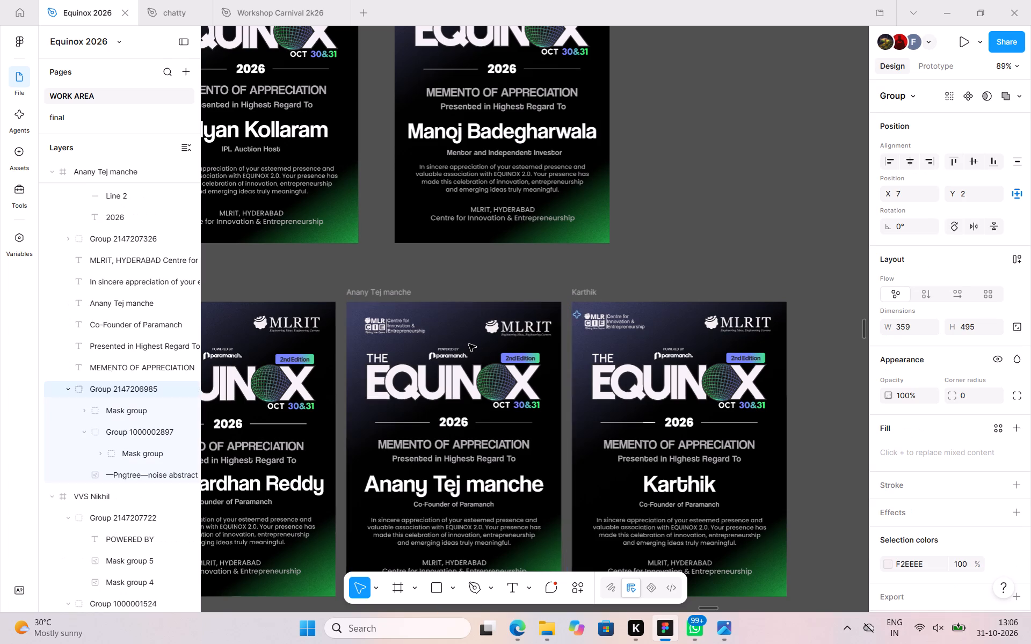
pyautogui.press('Left')
pyautogui.press('Left')
pyautogui.press('Left')
pyautogui.press('Left')
pyautogui.press('Left')
pyautogui.press('Left')
pyautogui.press('Left')
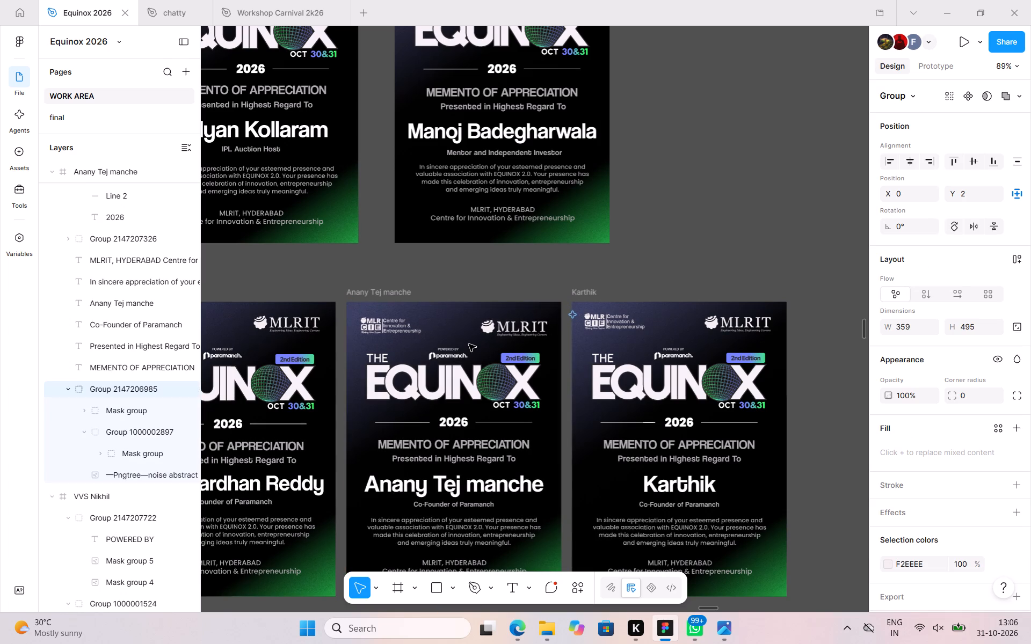
pyautogui.press('Left')
pyautogui.click(717, 129)
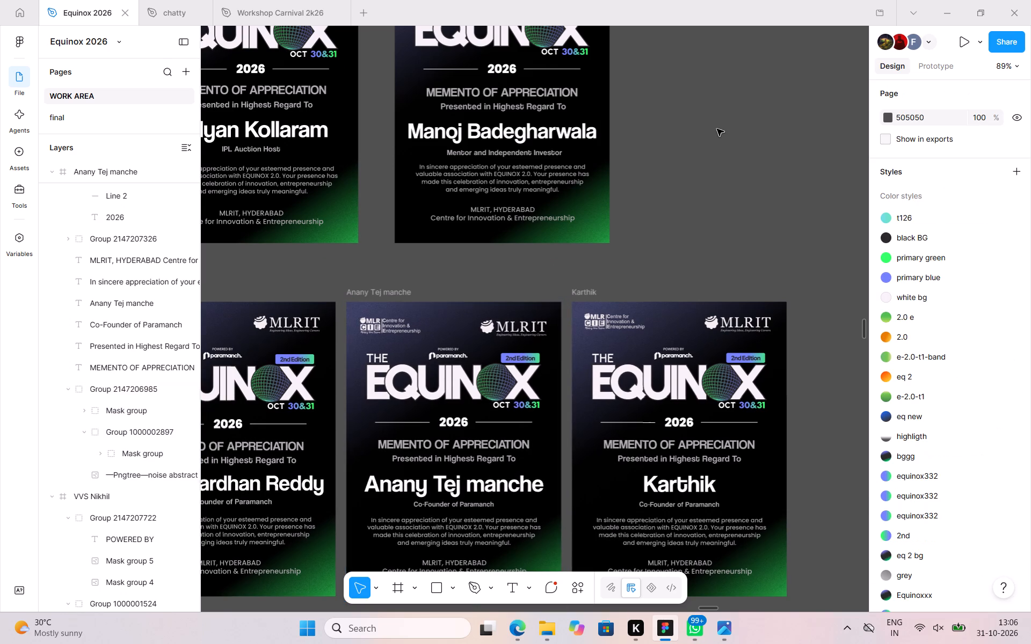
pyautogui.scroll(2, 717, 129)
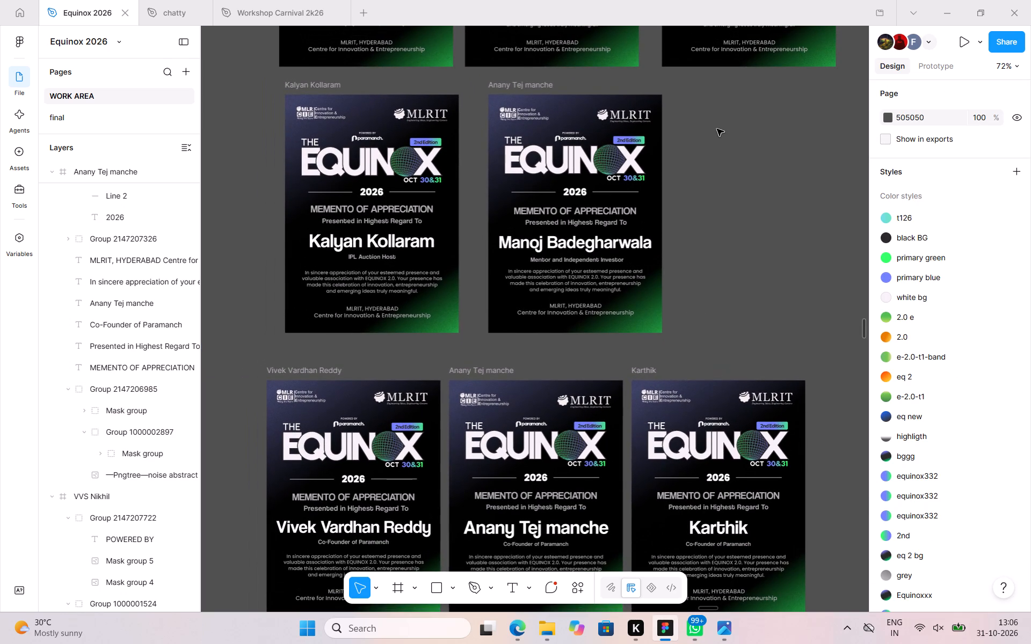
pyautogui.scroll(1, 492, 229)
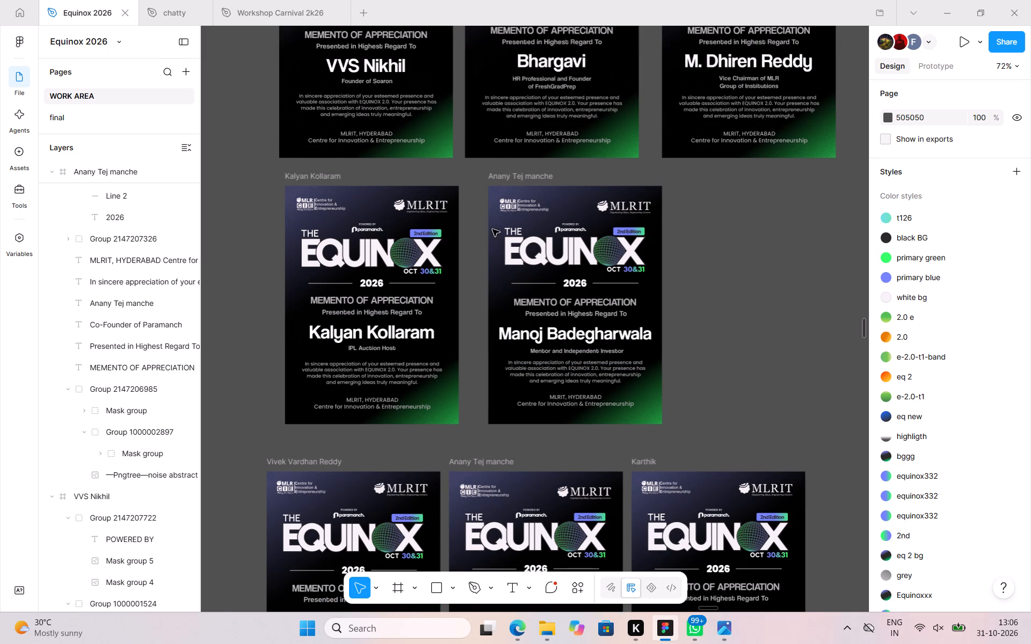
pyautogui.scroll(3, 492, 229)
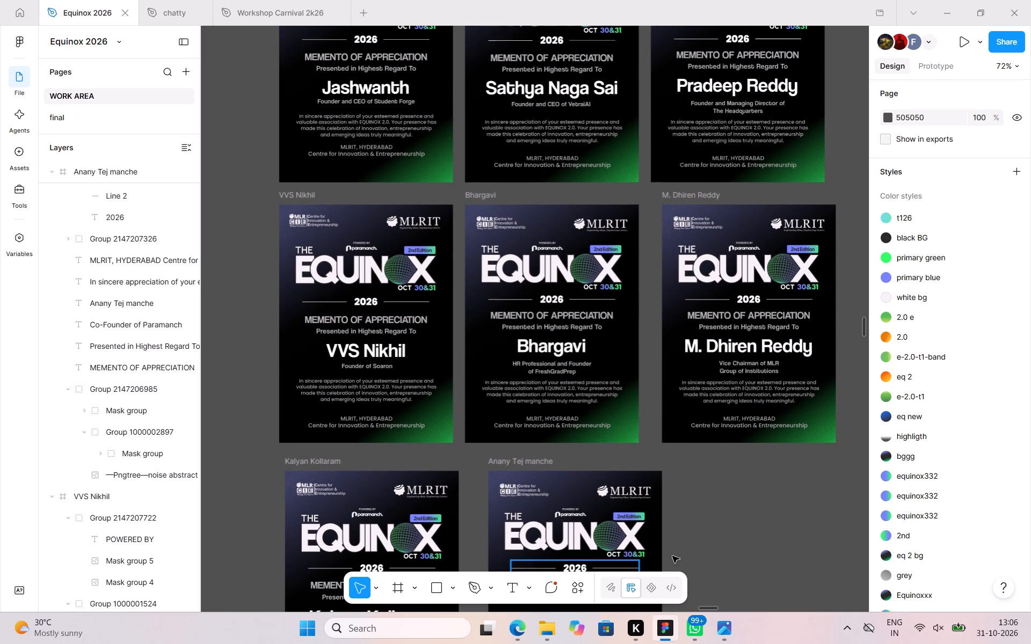
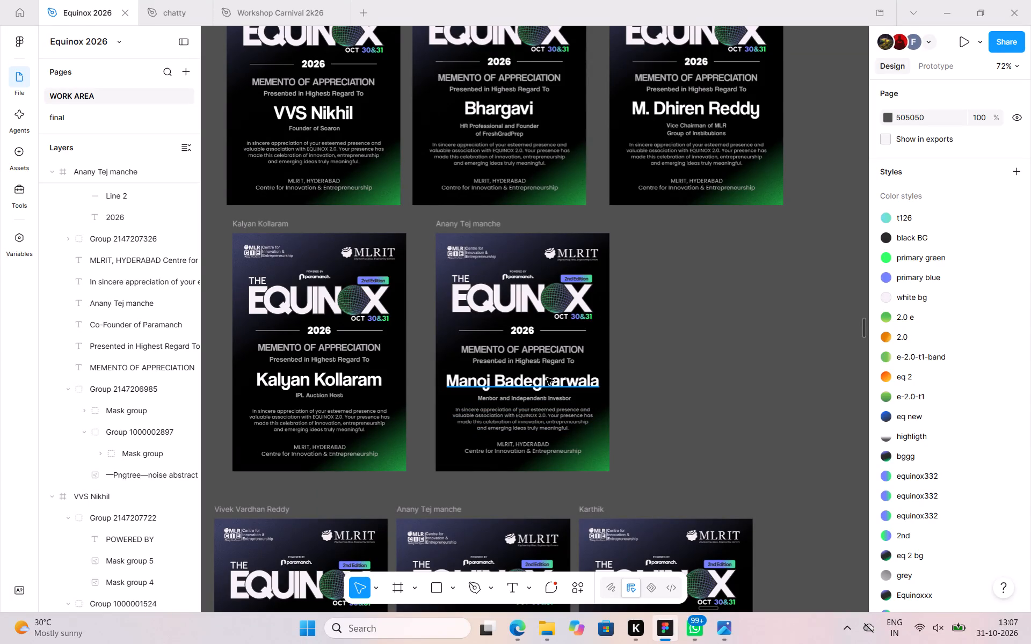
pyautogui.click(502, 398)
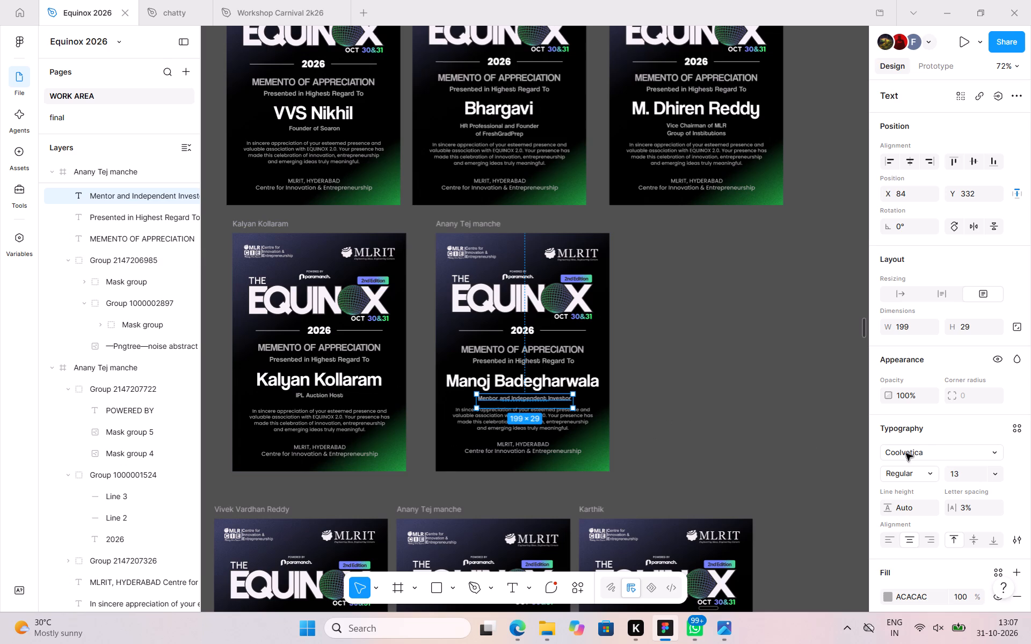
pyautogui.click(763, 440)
# Nudge the "In sincere appreciation" paragraph on the Mentor and Independent Investor's memento down two increments to Y 360.
pyautogui.scroll(1, 763, 440)
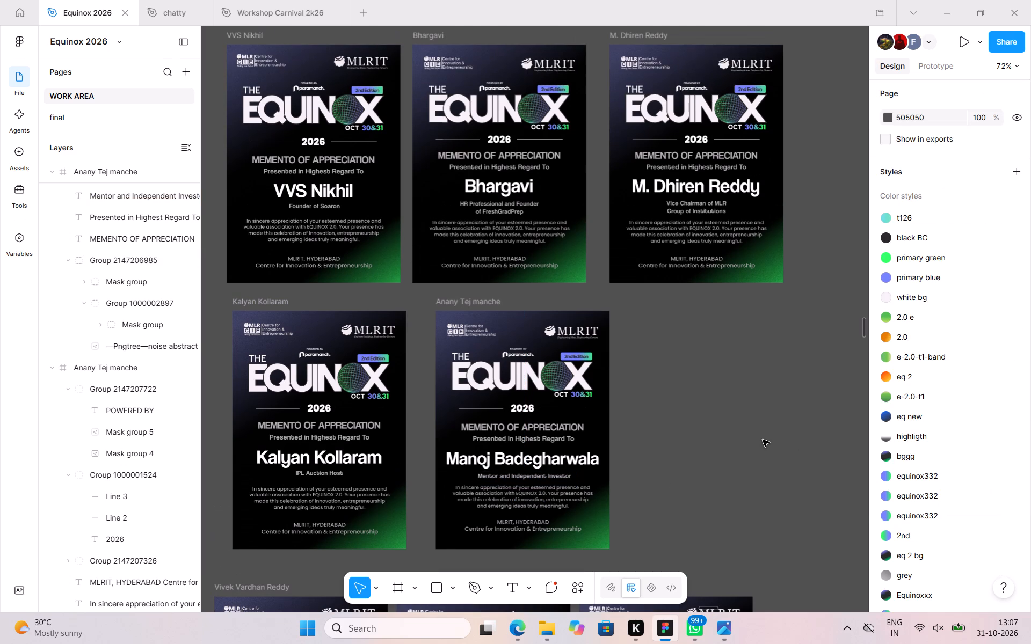
pyautogui.click(556, 503)
pyautogui.press('Down')
pyautogui.press('Down')
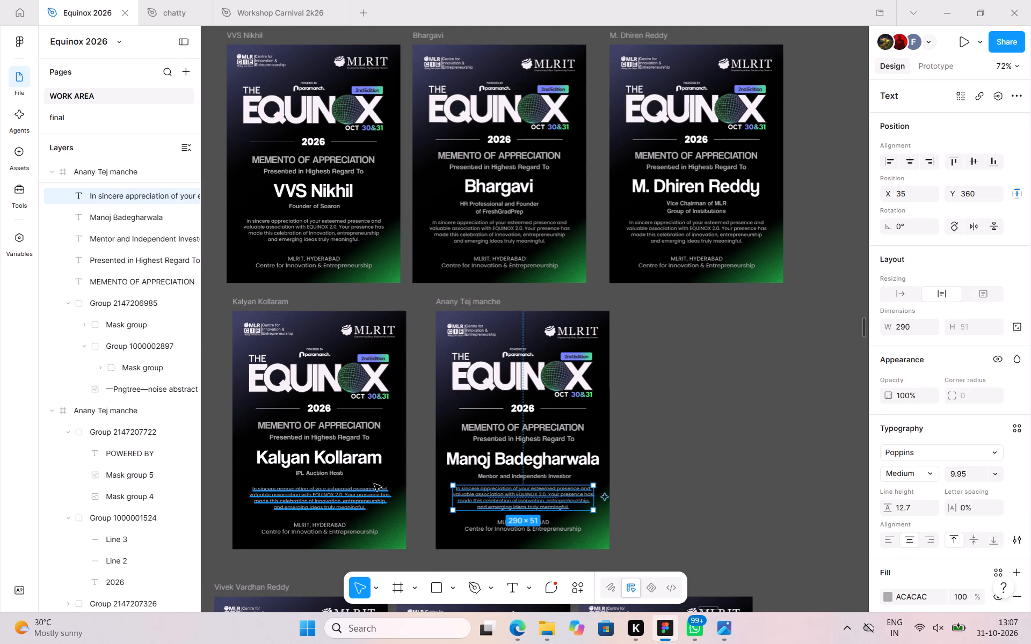
# Nudge the "In sincere appreciation" paragraph on the IPL Auction Host's memento down two increments to Y 363.
pyautogui.click(344, 490)
pyautogui.press('Down')
pyautogui.press('Down')
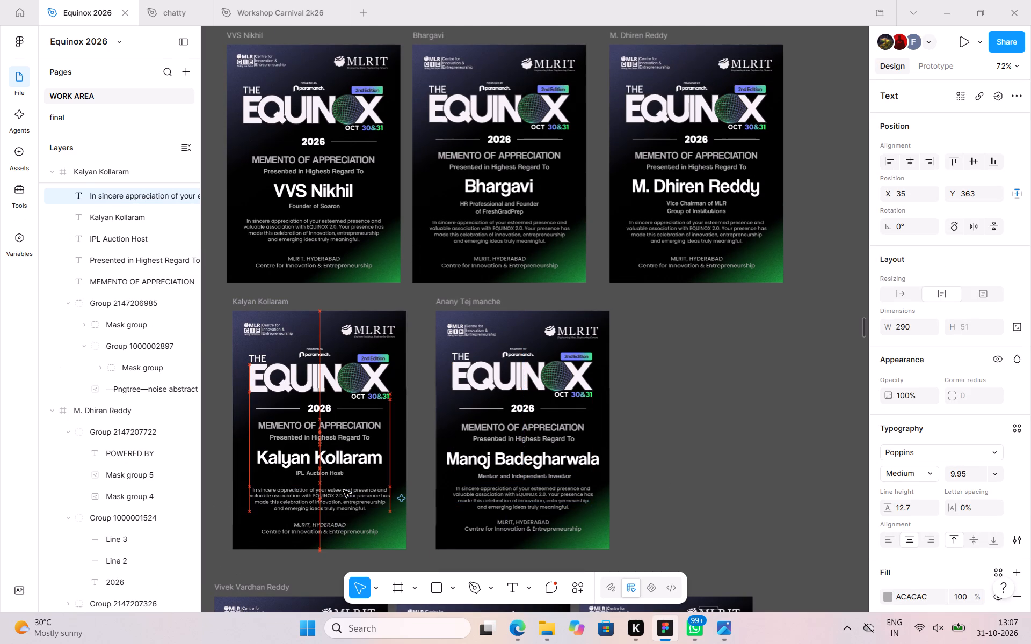
pyautogui.click(735, 358)
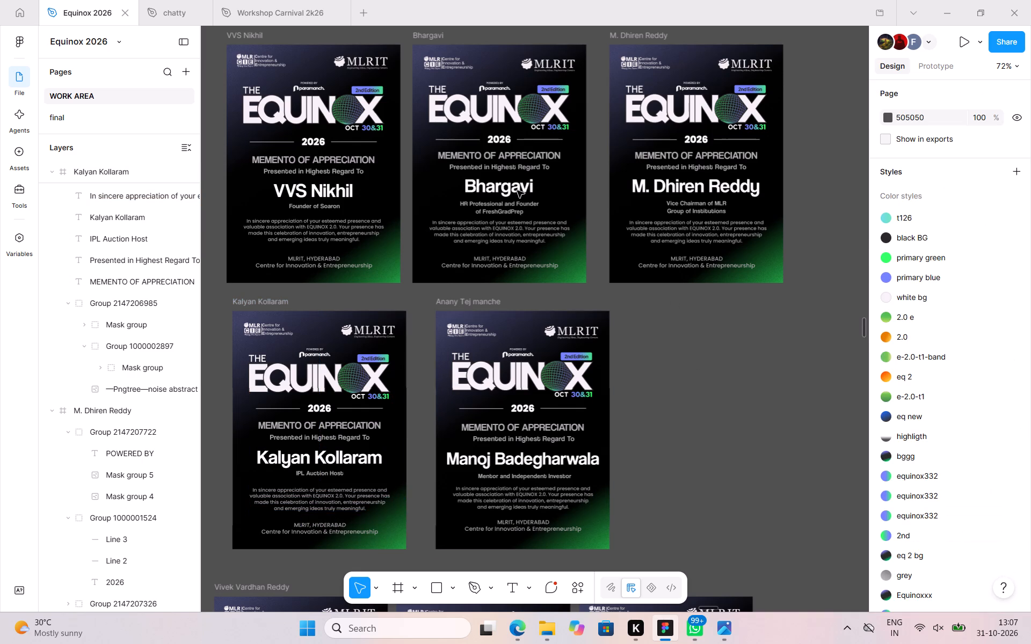
# Nudge the "In sincere appreciation" paragraph on the HR Professional and Founder of FreshGradPrep's memento down two increments to Y 363.
pyautogui.click(492, 224)
pyautogui.press('Down')
pyautogui.press('Down')
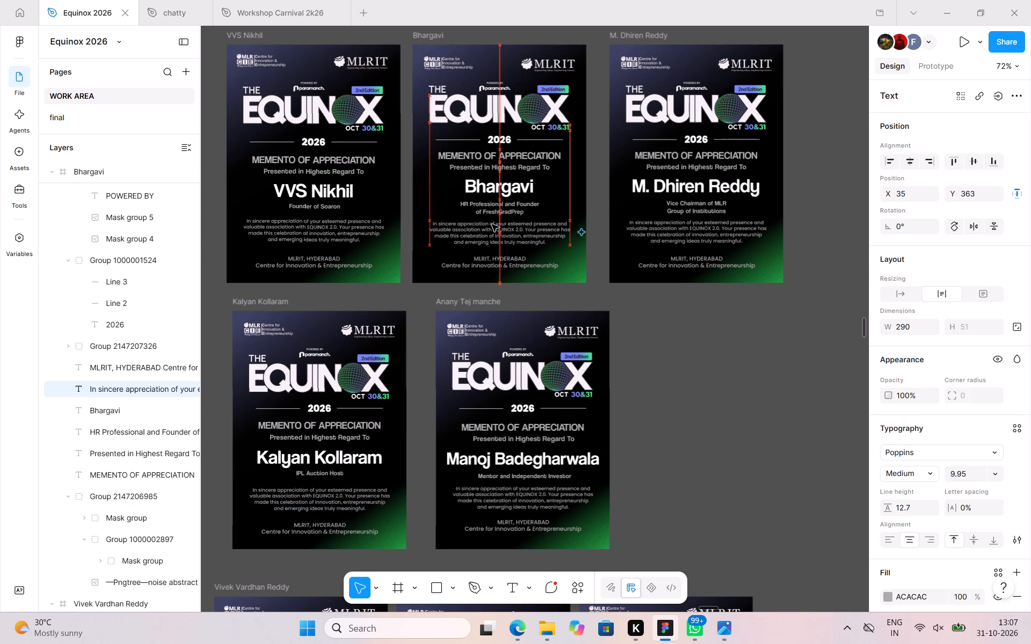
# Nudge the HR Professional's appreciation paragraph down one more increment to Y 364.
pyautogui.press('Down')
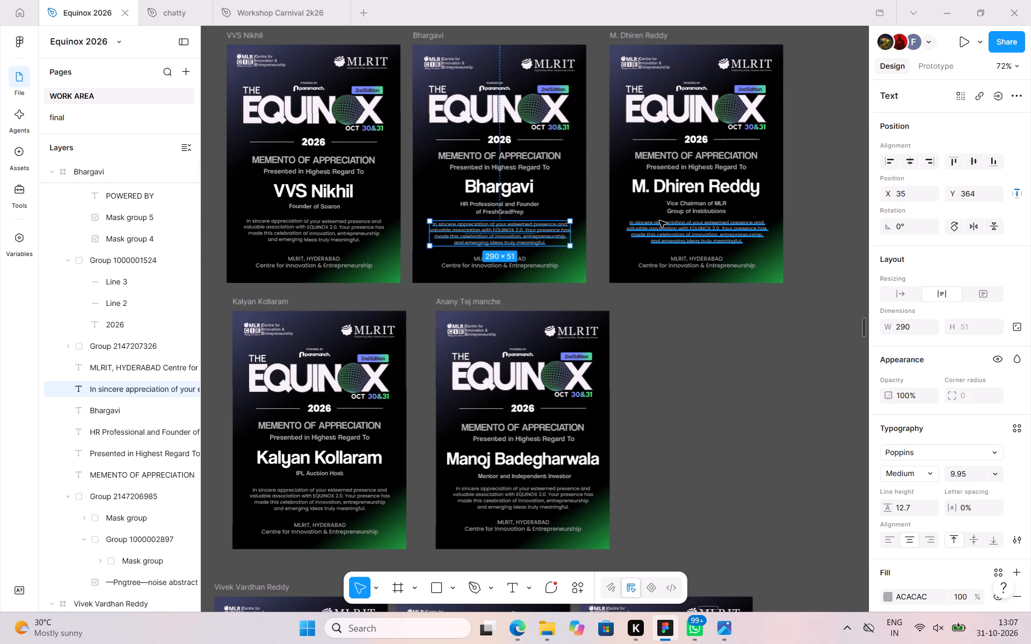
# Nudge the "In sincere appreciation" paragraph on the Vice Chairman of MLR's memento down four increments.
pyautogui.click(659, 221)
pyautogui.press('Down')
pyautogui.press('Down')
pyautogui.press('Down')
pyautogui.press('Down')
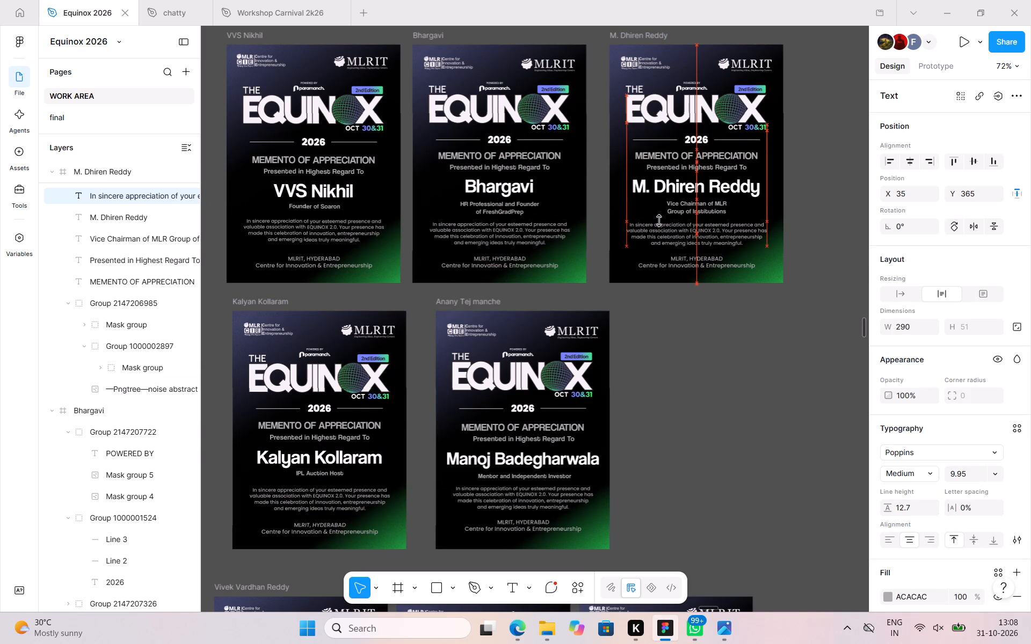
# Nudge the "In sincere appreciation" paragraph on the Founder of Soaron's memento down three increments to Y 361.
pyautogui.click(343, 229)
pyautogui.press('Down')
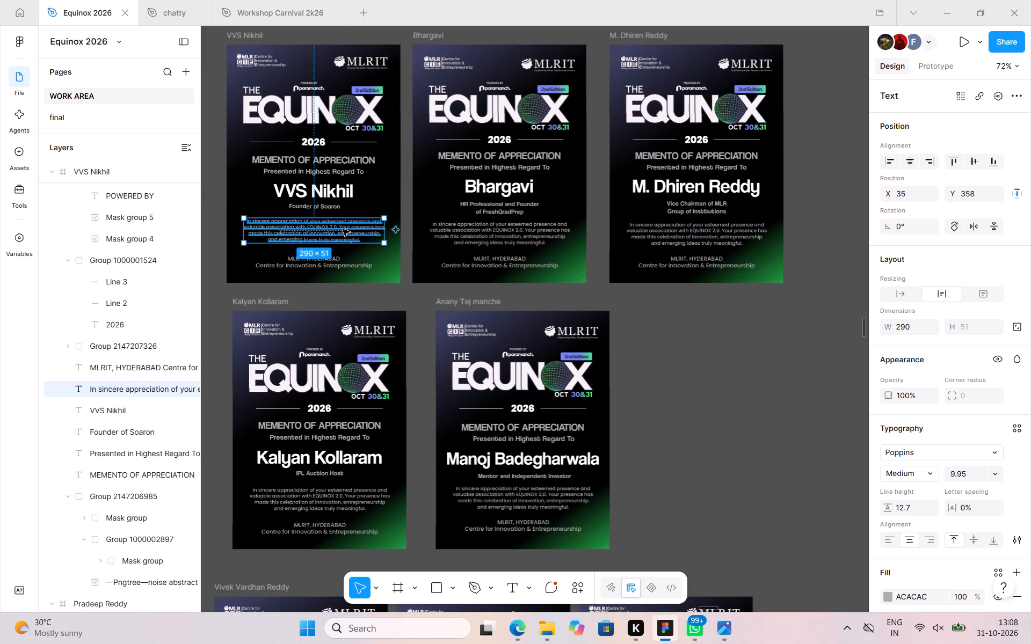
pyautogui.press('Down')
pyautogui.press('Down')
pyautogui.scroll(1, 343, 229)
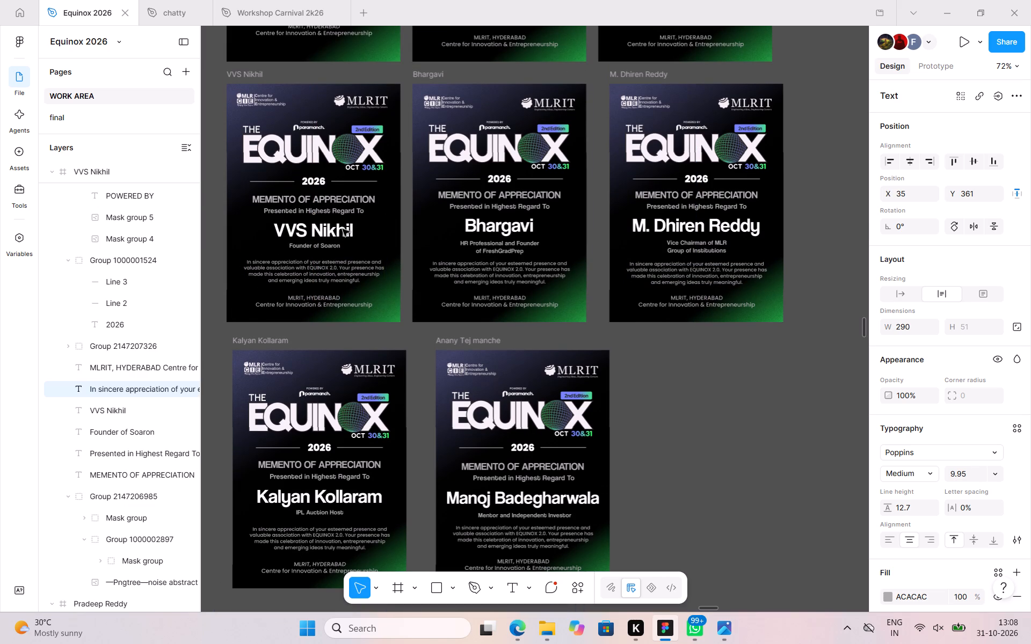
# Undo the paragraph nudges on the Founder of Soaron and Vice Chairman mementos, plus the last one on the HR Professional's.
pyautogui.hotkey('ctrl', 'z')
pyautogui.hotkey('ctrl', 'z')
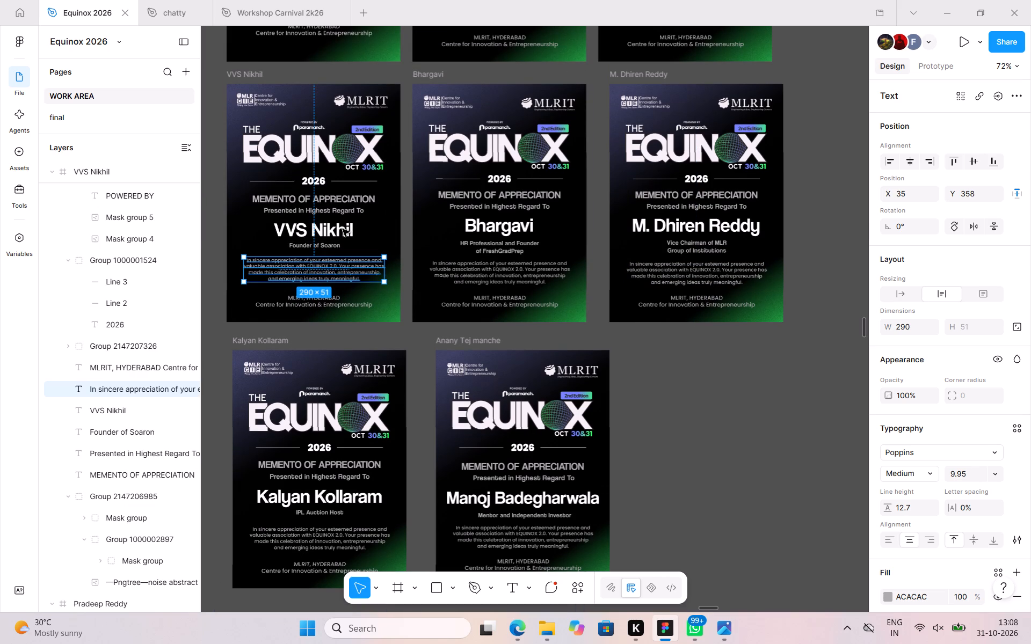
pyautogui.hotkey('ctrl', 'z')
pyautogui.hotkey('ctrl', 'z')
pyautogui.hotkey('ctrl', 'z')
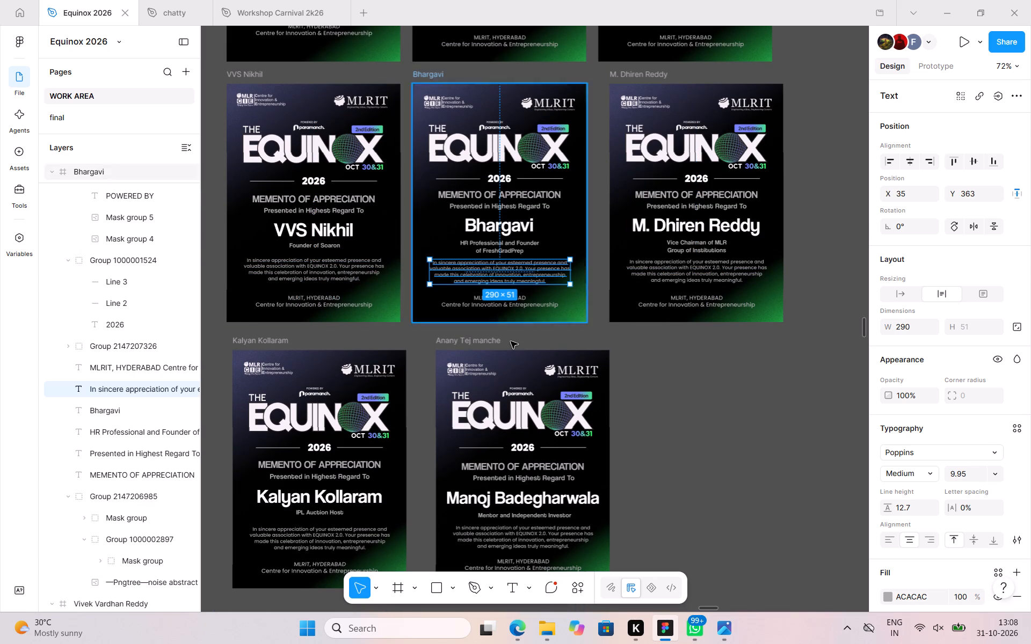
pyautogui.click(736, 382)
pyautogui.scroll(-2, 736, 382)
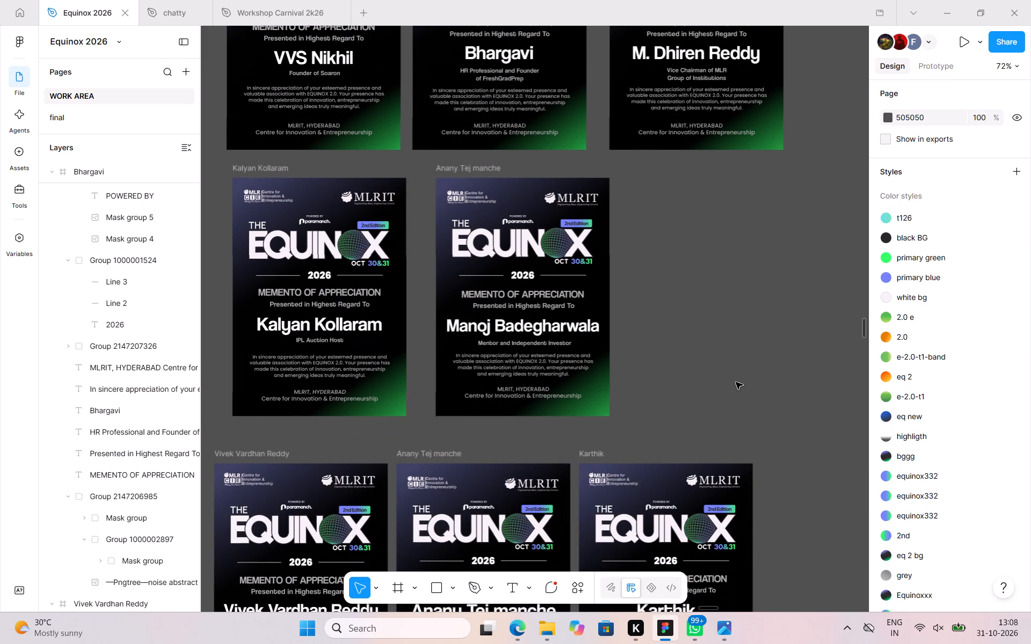
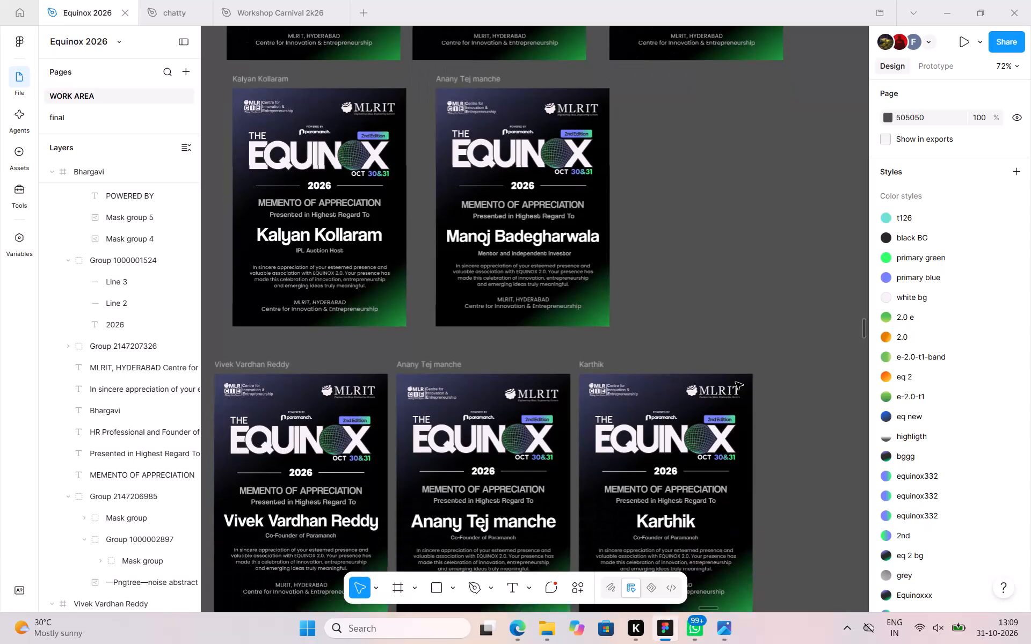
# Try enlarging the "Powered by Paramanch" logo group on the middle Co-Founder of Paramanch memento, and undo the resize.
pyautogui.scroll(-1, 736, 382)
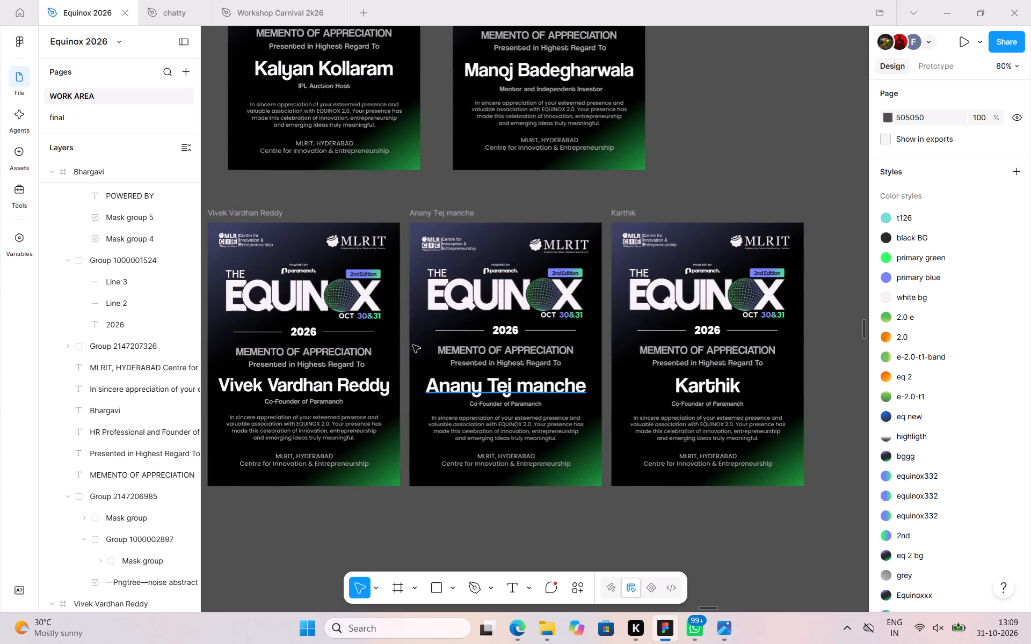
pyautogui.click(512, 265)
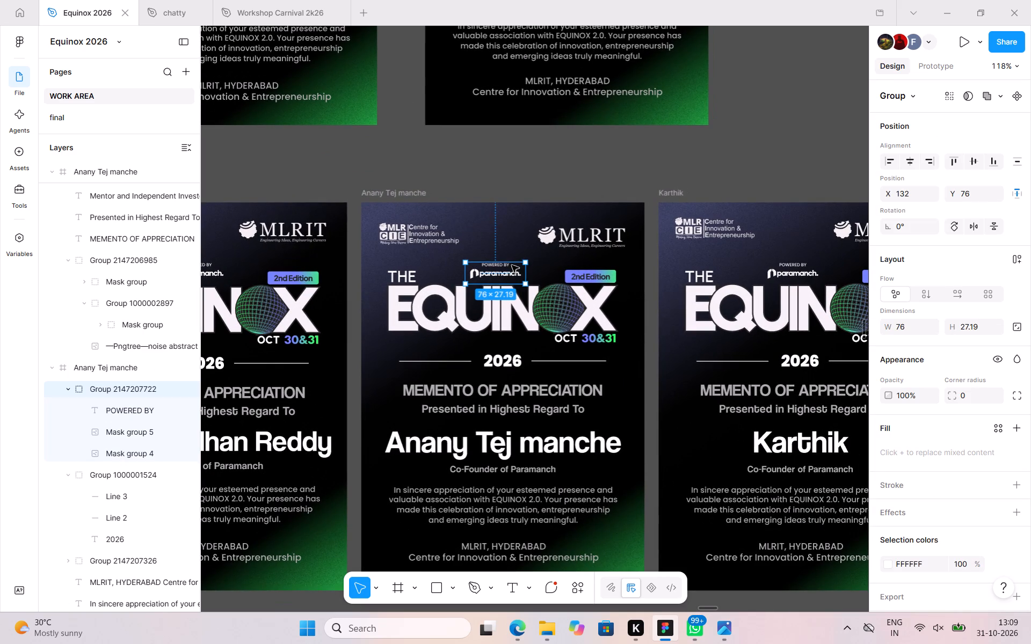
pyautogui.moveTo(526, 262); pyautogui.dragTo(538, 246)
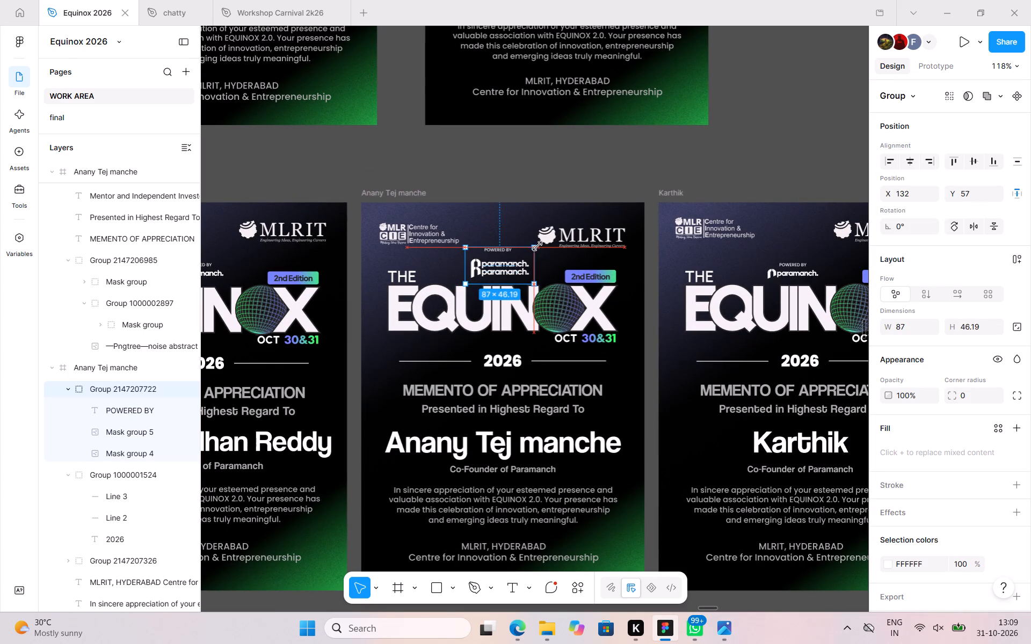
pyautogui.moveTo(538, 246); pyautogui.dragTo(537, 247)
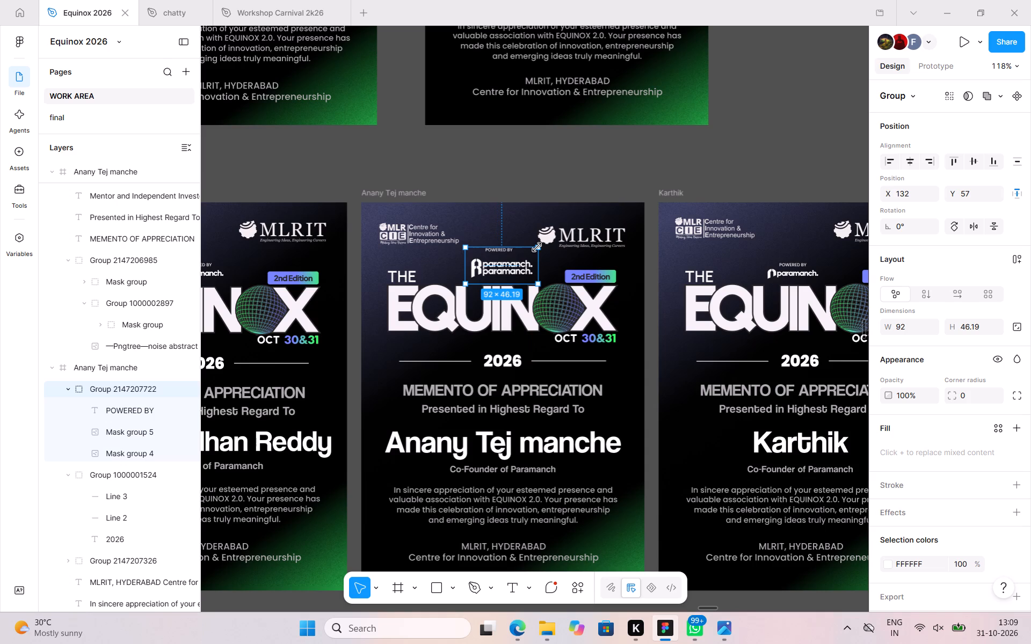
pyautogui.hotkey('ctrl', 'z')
# Examine the "Powered by Paramanch" logo and header on the Mentor and Independent Investor's memento up close.
pyautogui.scroll(6, 537, 247)
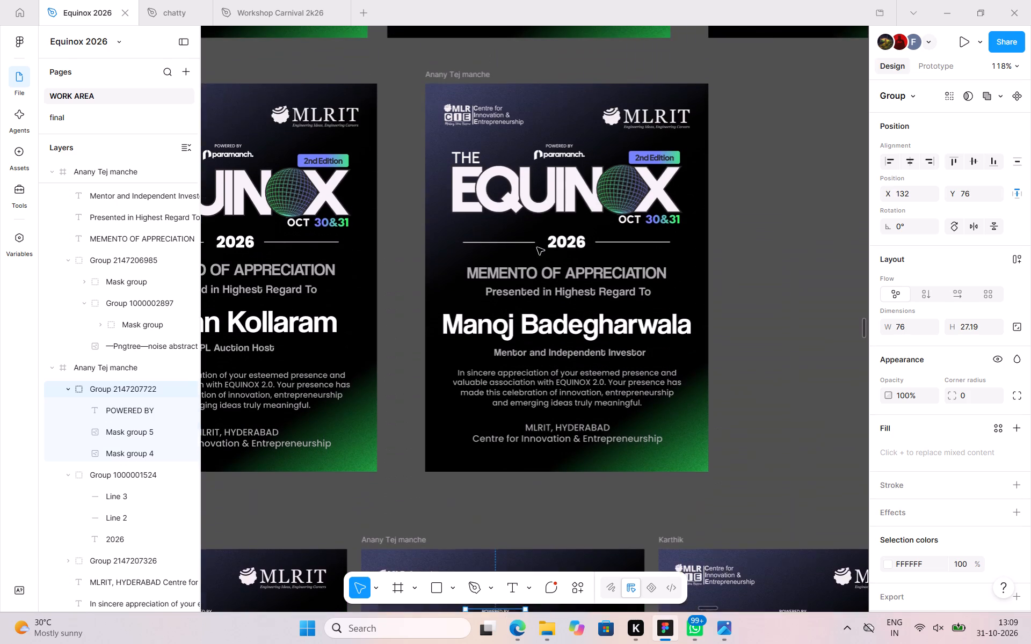
pyautogui.scroll(1, 537, 247)
pyautogui.doubleClick(550, 307)
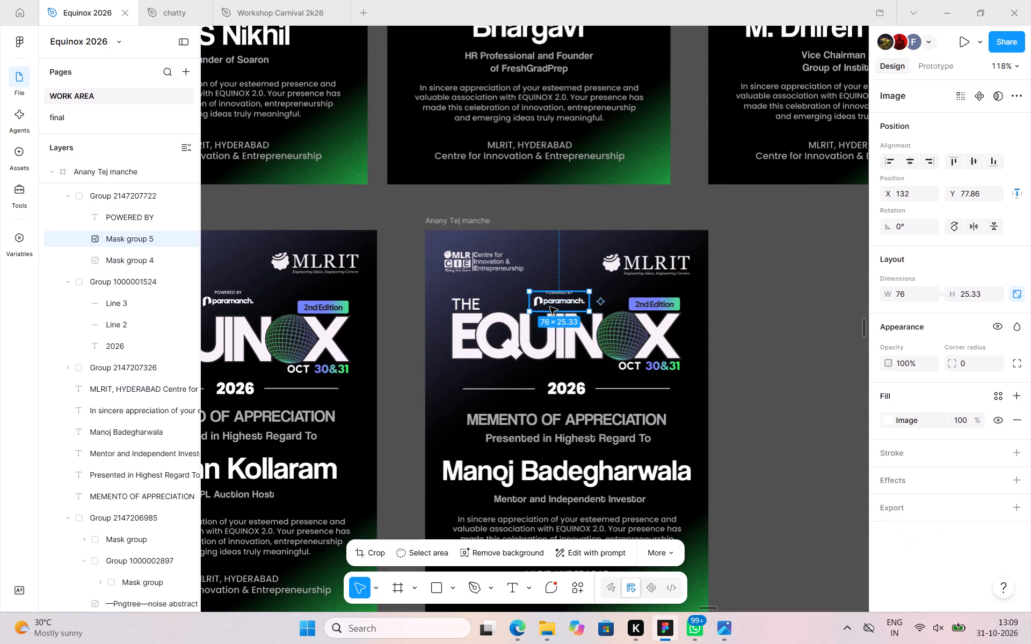
pyautogui.click(557, 302)
pyautogui.click(778, 262)
pyautogui.click(778, 262)
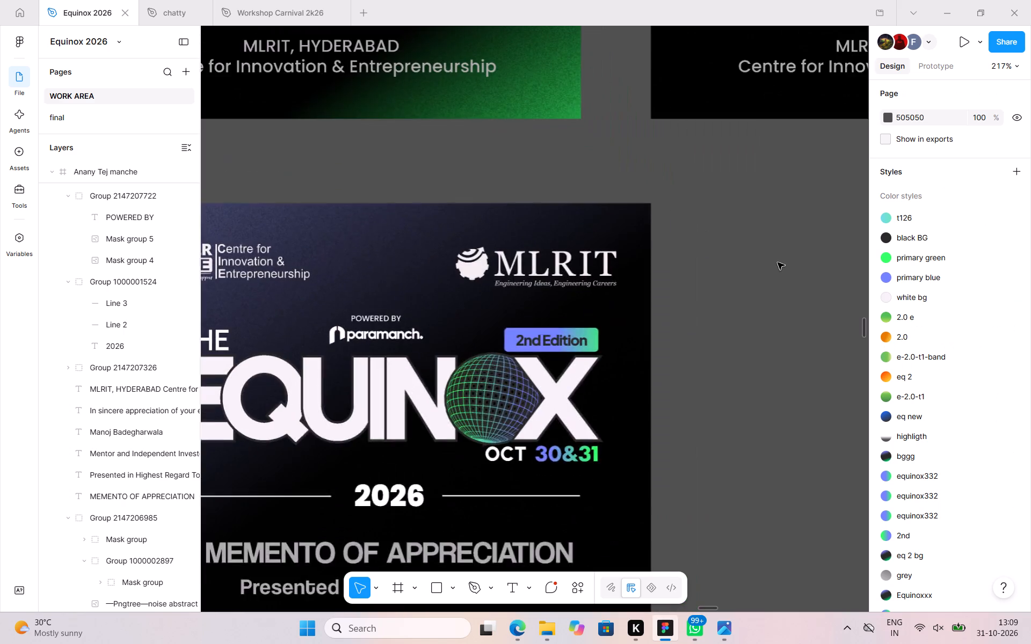
pyautogui.hscroll(5, 778, 262)
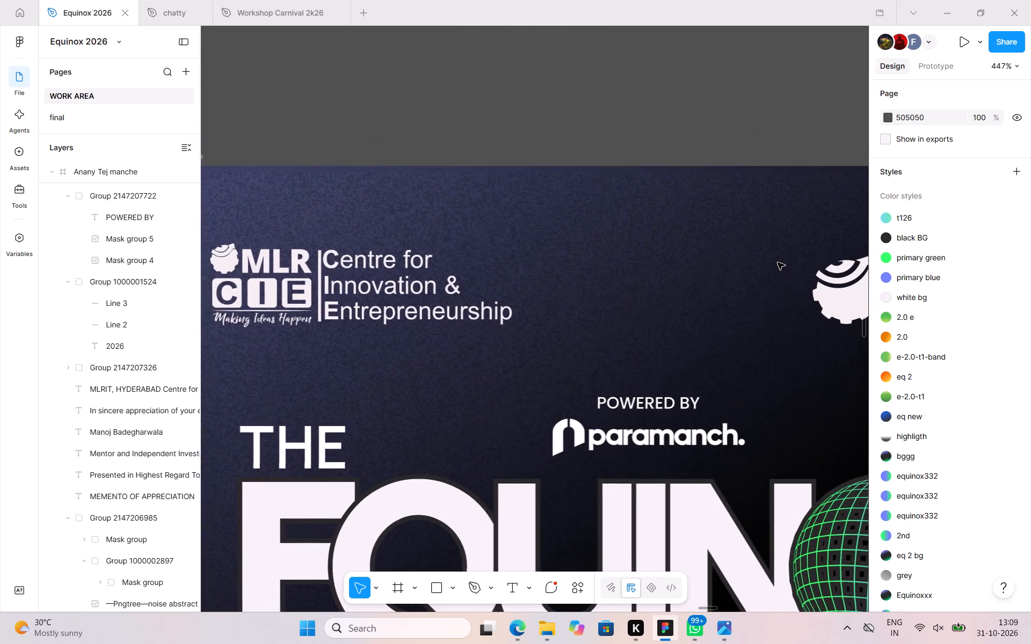
pyautogui.hscroll(-3, 778, 262)
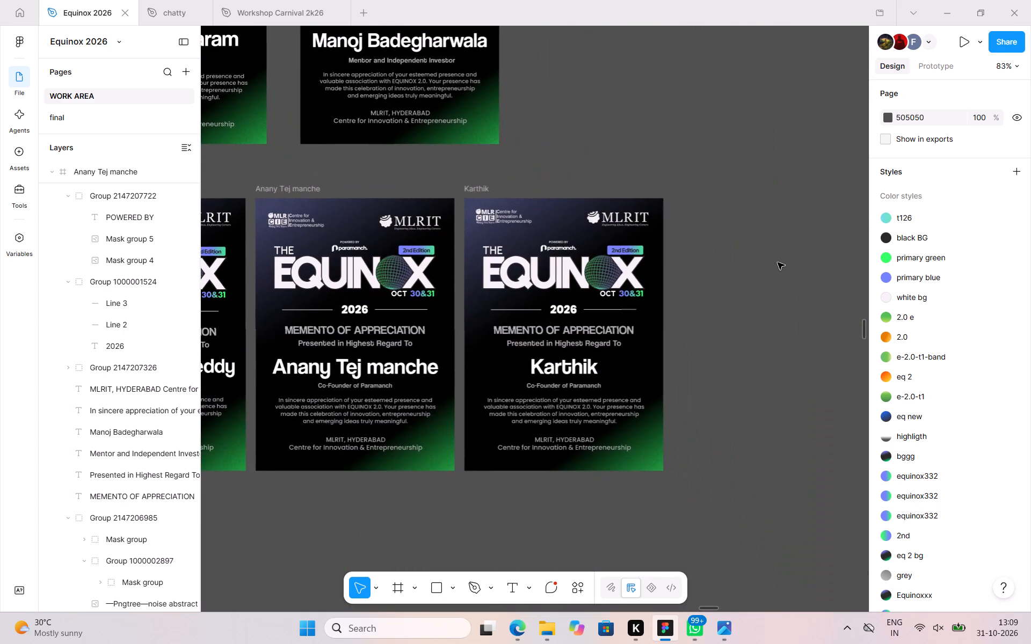
# Review all the mementos row by row, comparing their headings, role lines and appreciation paragraphs down to the Co-Founder of Paramanch row.
pyautogui.hscroll(1, 778, 262)
pyautogui.scroll(1, 702, 203)
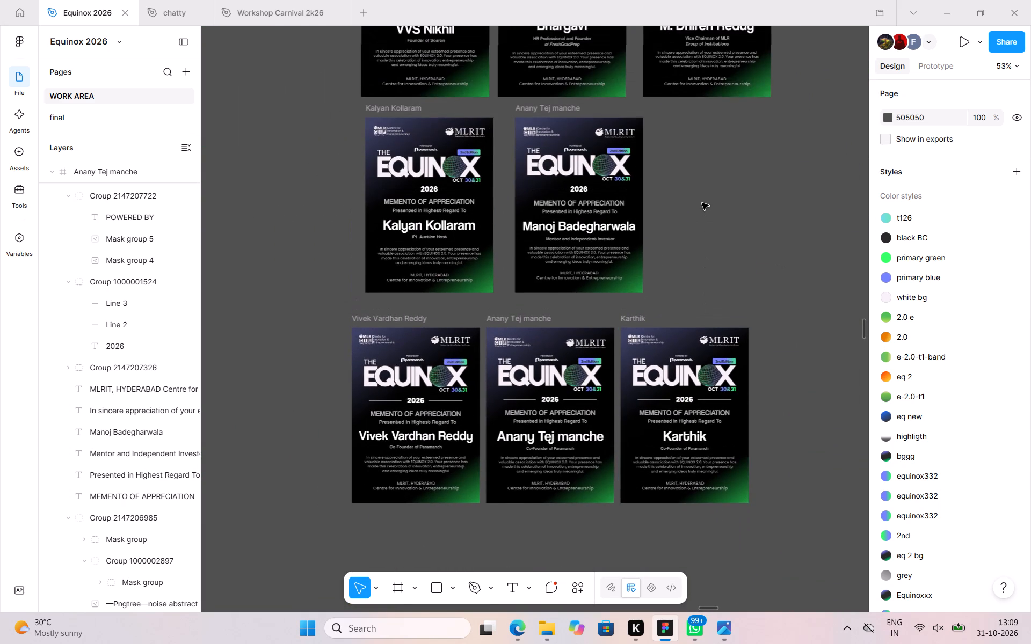
pyautogui.scroll(2, 702, 203)
pyautogui.hscroll(-1, 702, 203)
pyautogui.scroll(-1, 702, 203)
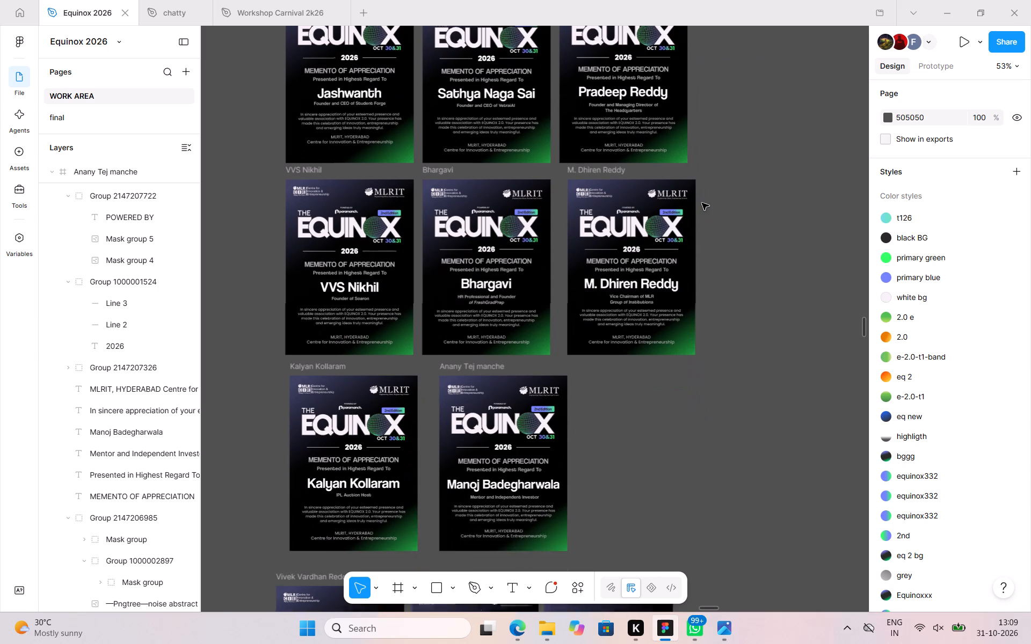
pyautogui.scroll(-1, 702, 203)
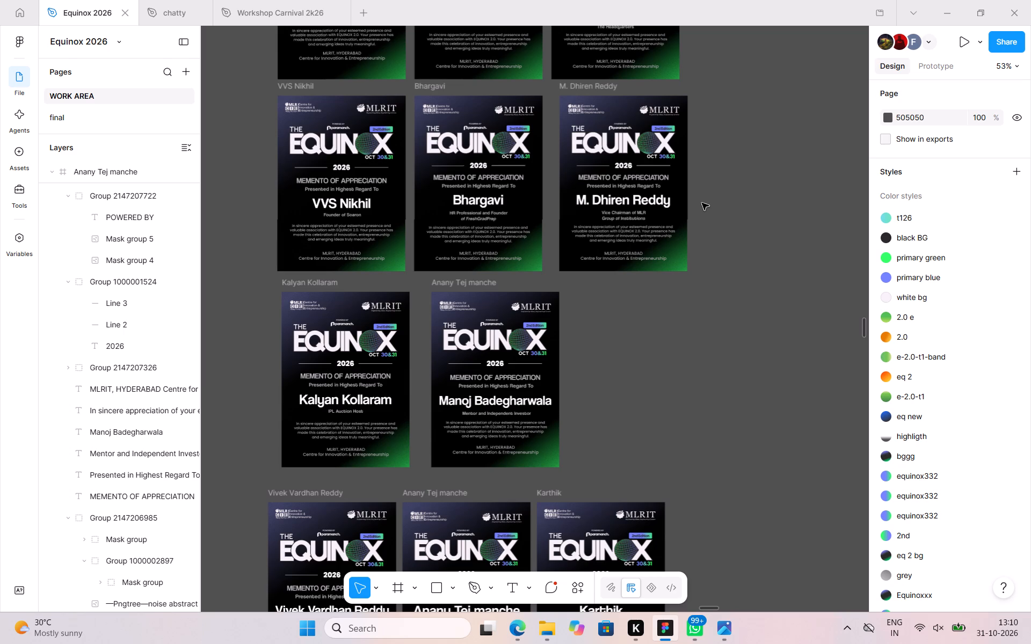
pyautogui.scroll(2, 702, 203)
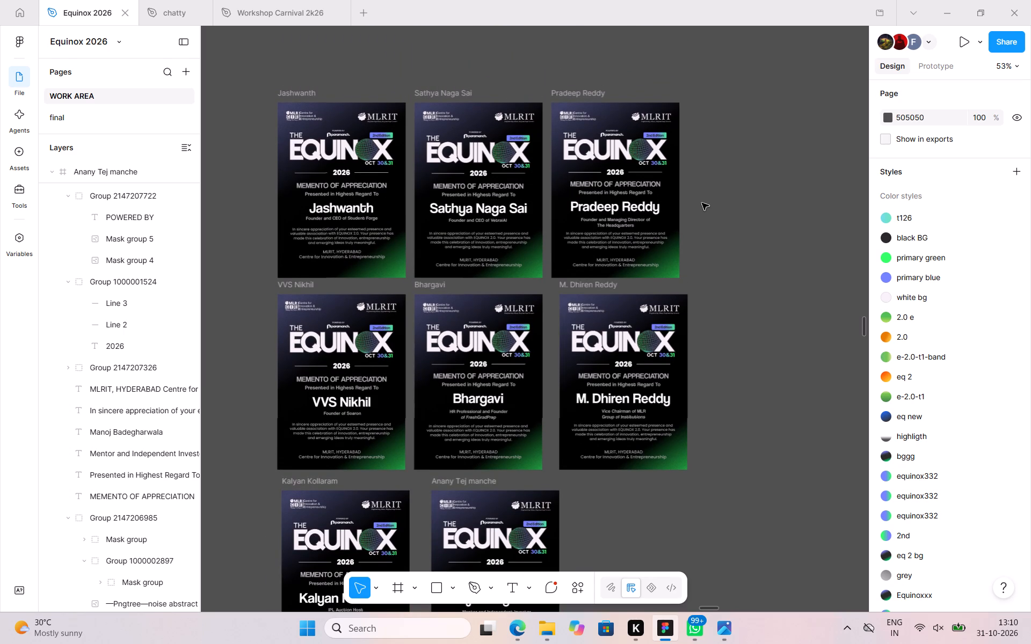
pyautogui.scroll(-1, 702, 203)
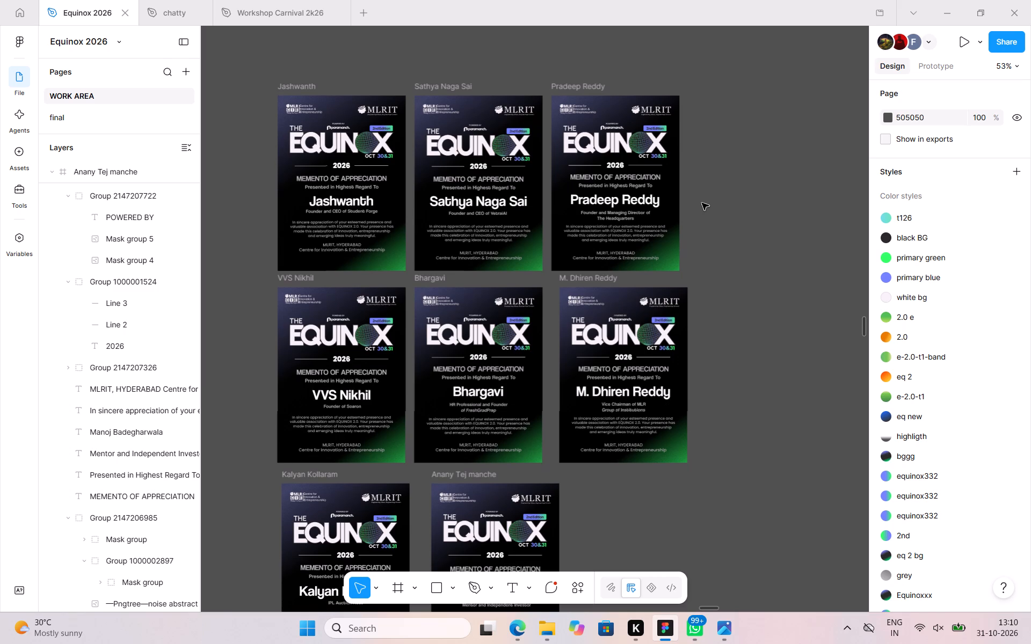
pyautogui.scroll(-2, 702, 203)
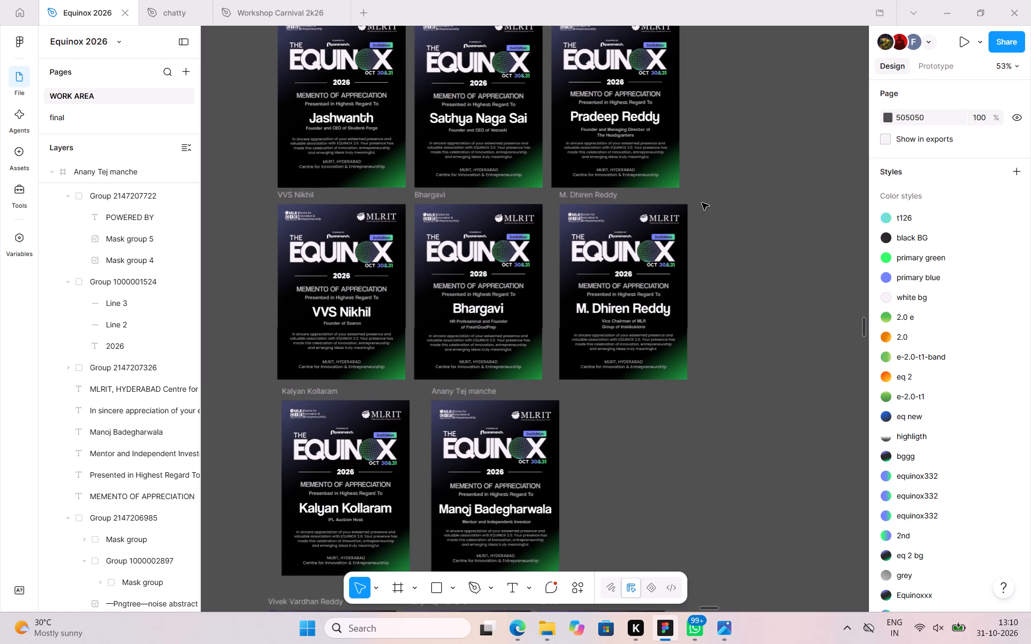
pyautogui.scroll(-2, 702, 203)
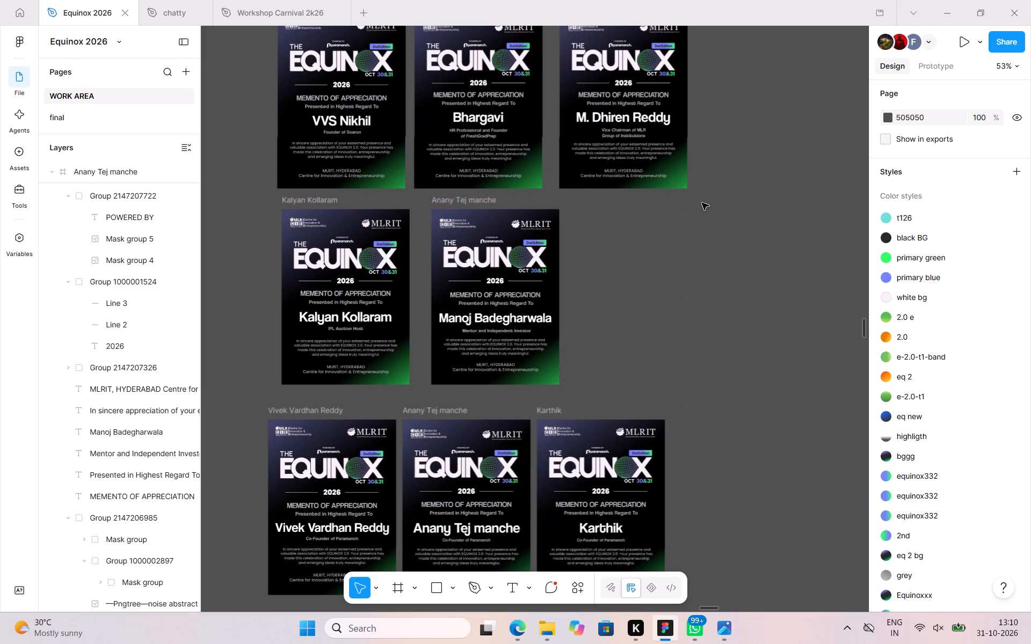
pyautogui.scroll(-3, 702, 203)
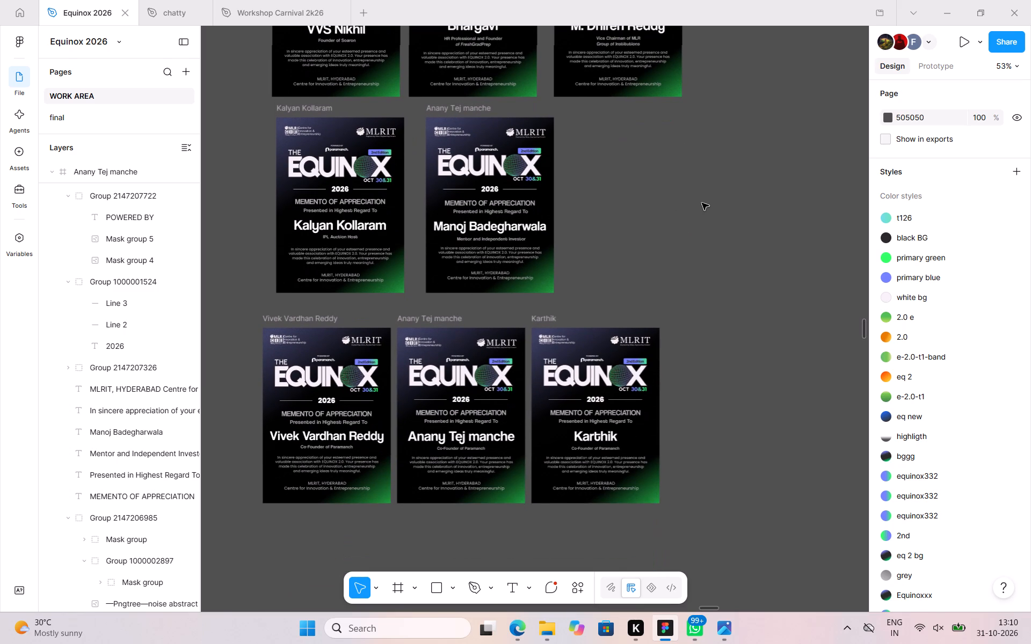
pyautogui.scroll(-3, 702, 203)
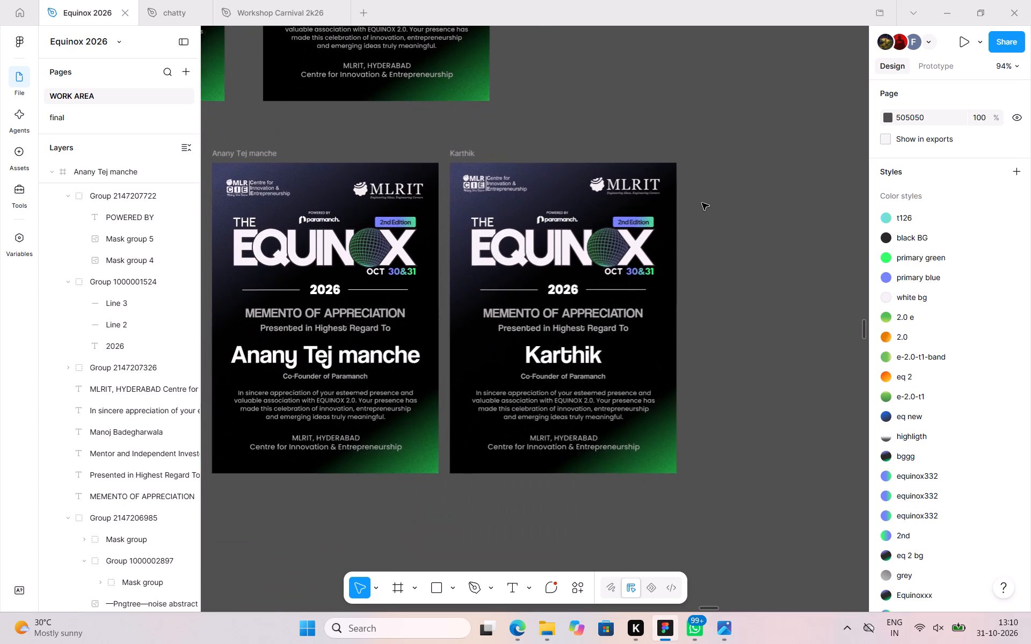
pyautogui.hscroll(1, 702, 203)
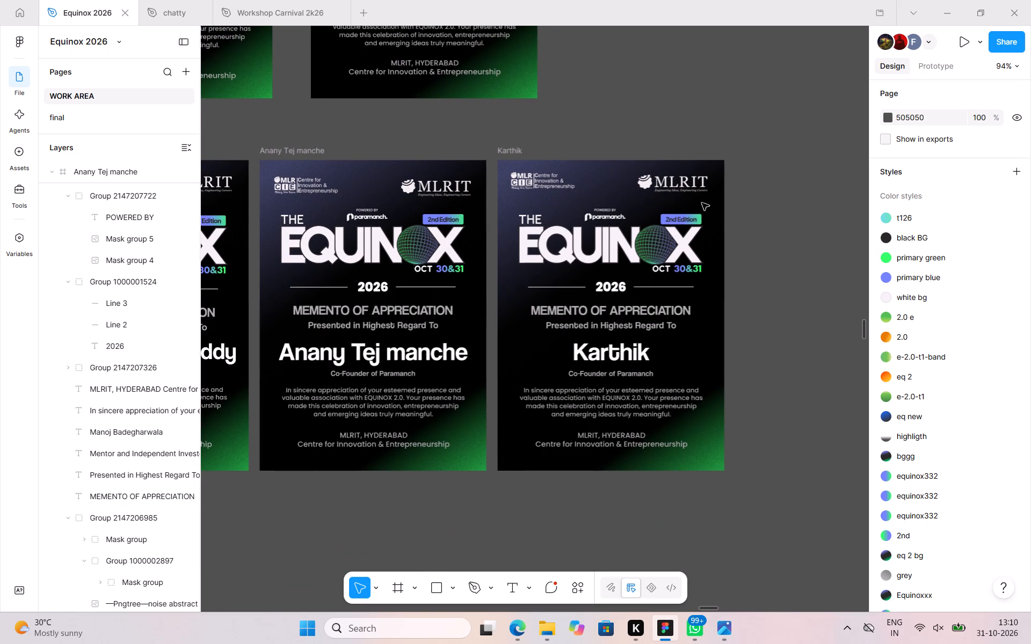
pyautogui.hscroll(1, 702, 203)
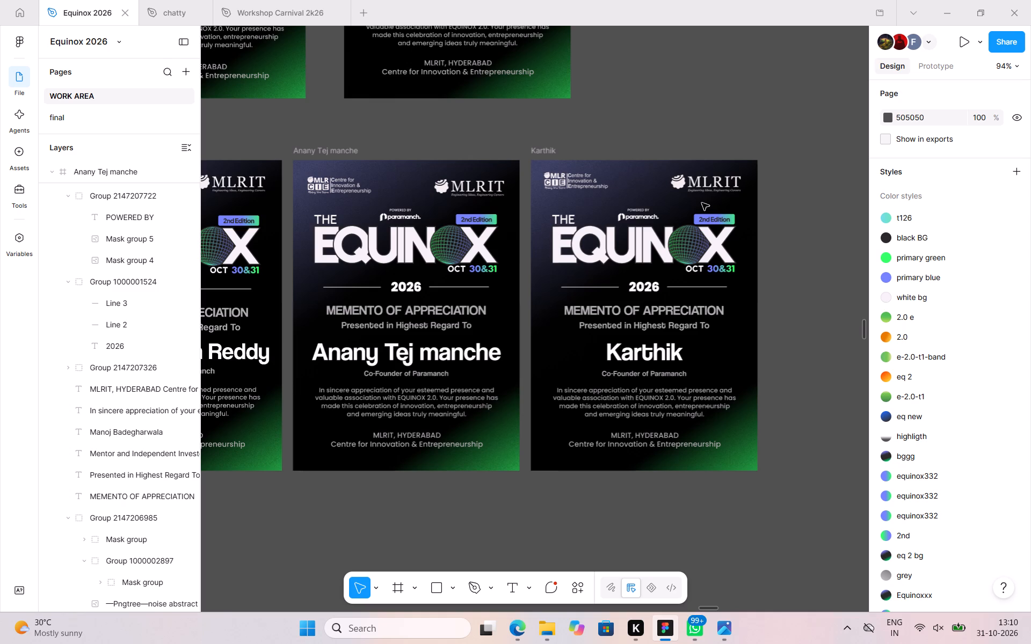
# Proportionally scale the eight appreciation paragraphs in the first three memento rows down together to a width of 266.
pyautogui.scroll(2, 702, 203)
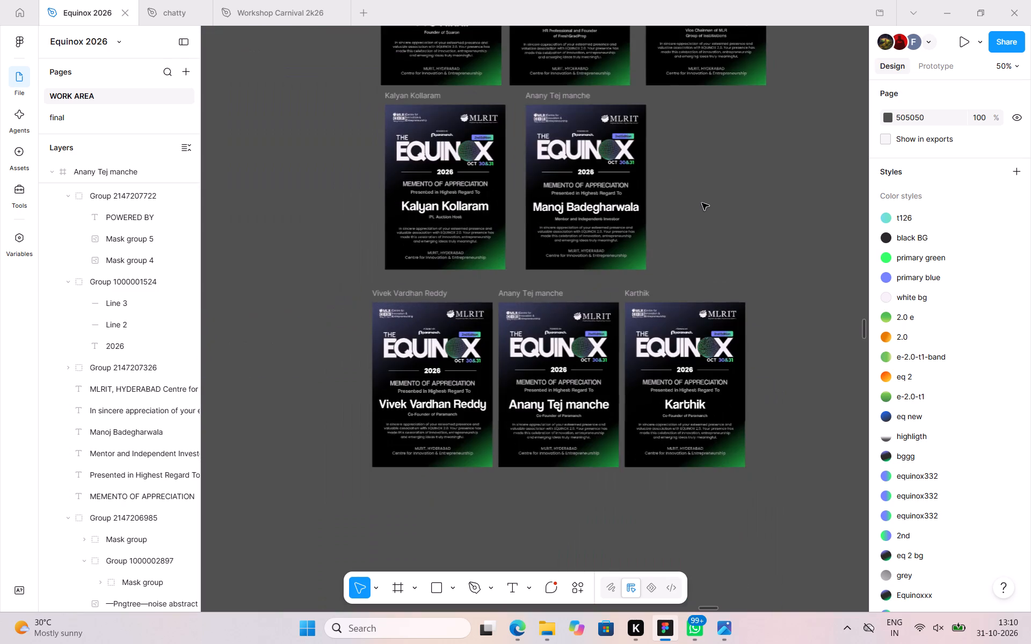
pyautogui.scroll(4, 702, 203)
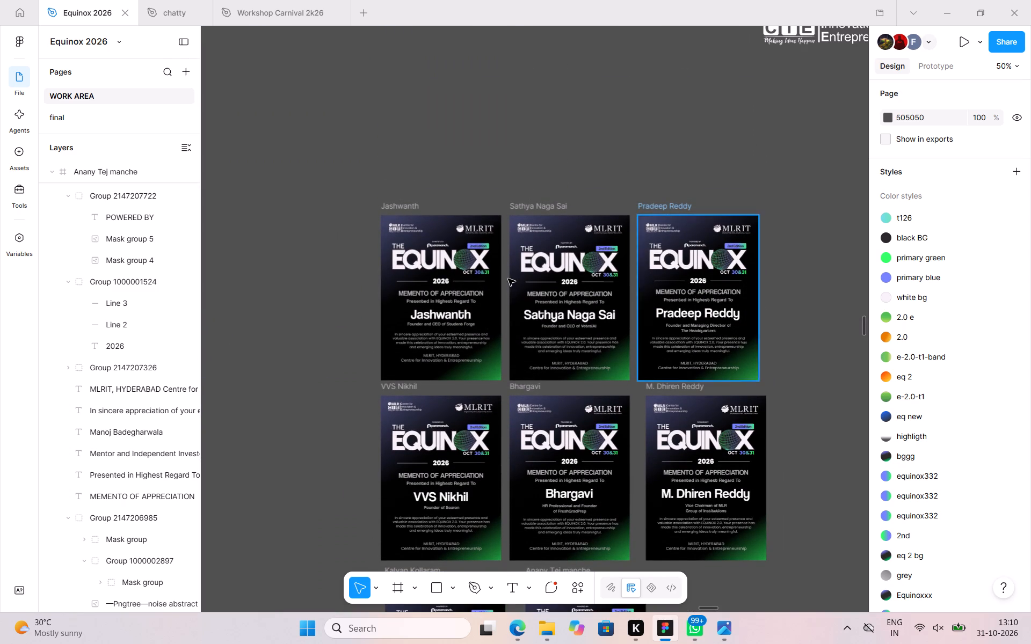
pyautogui.click(440, 353)
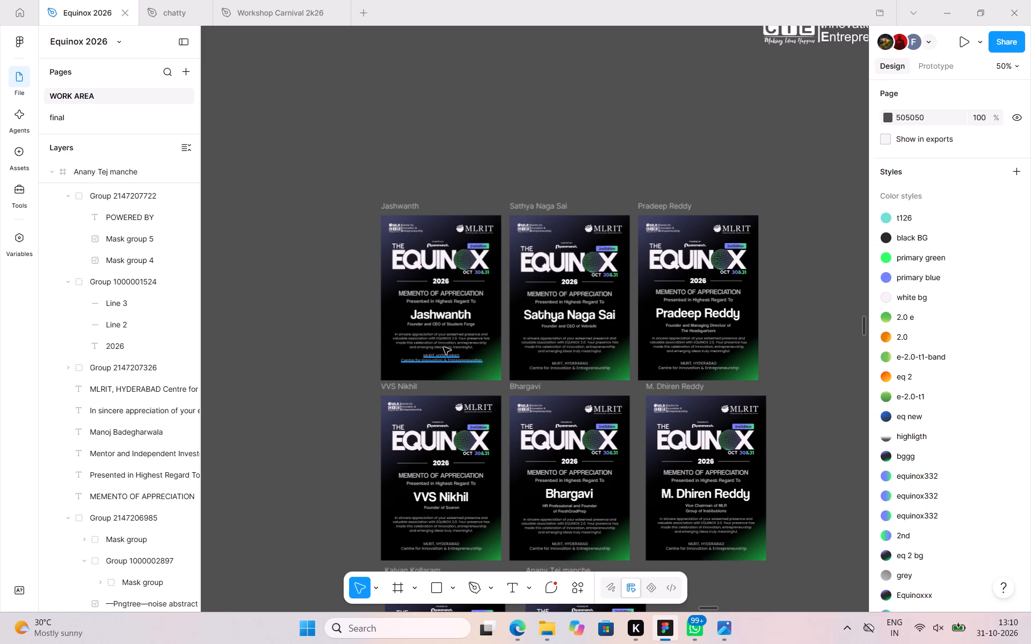
pyautogui.click(448, 344)
pyautogui.keyDown('shift'); pyautogui.click(563, 355); pyautogui.keyUp('shift')
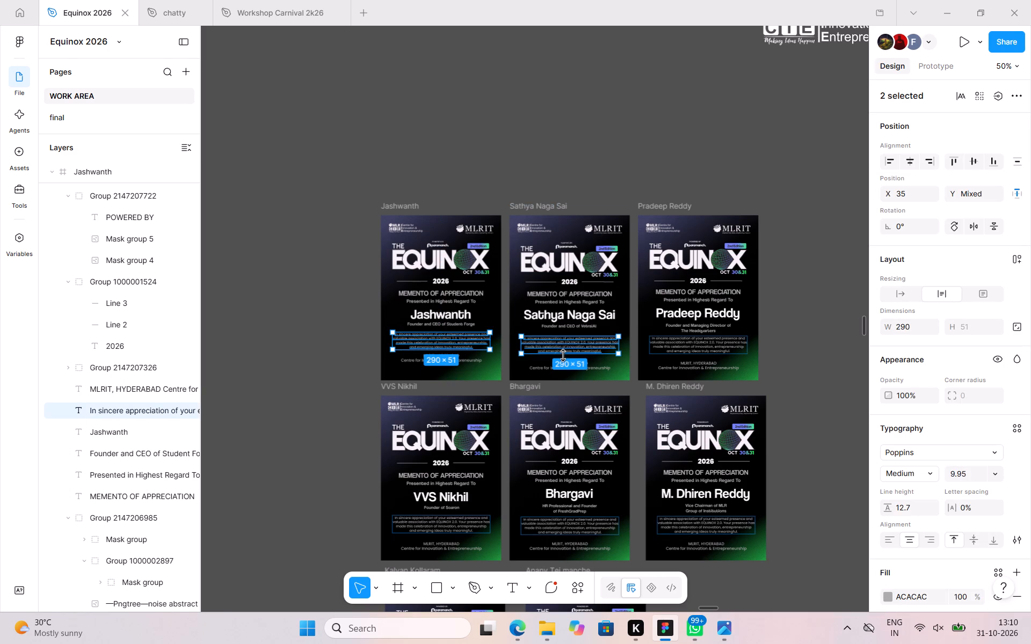
pyautogui.keyDown('shift'); pyautogui.click(665, 350); pyautogui.keyUp('shift')
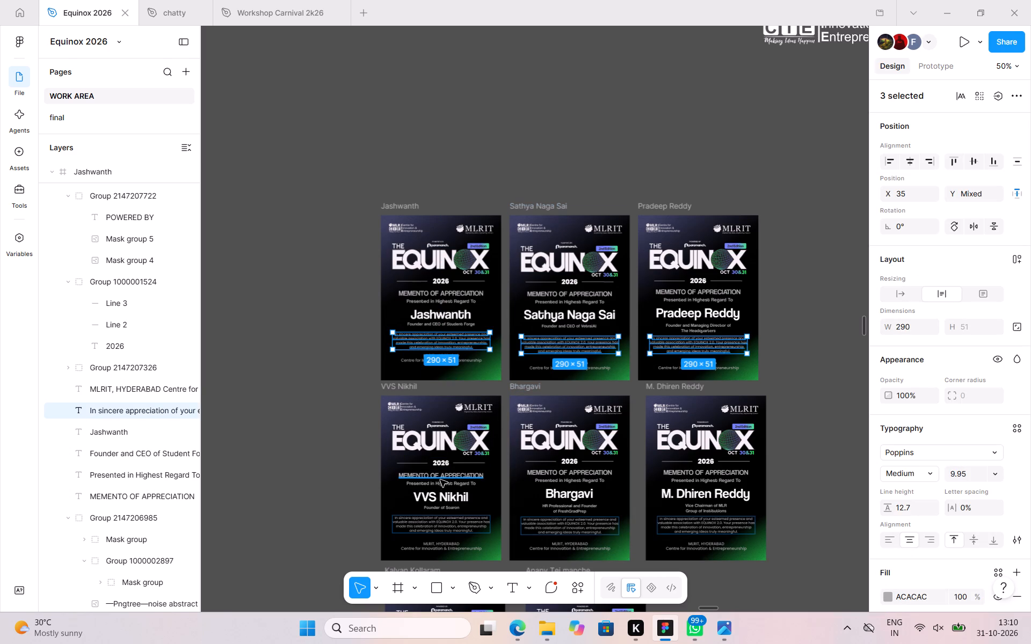
pyautogui.keyDown('shift'); pyautogui.click(436, 522); pyautogui.keyUp('shift')
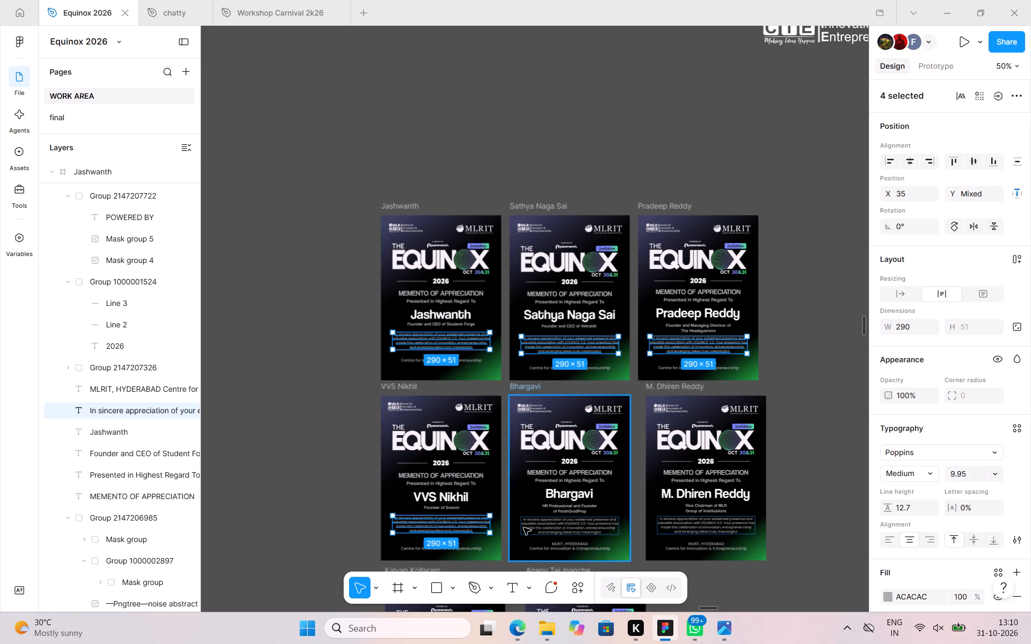
pyautogui.keyDown('shift'); pyautogui.click(545, 525); pyautogui.keyUp('shift')
pyautogui.keyDown('shift'); pyautogui.click(684, 529); pyautogui.keyUp('shift')
pyautogui.scroll(-1, 684, 529)
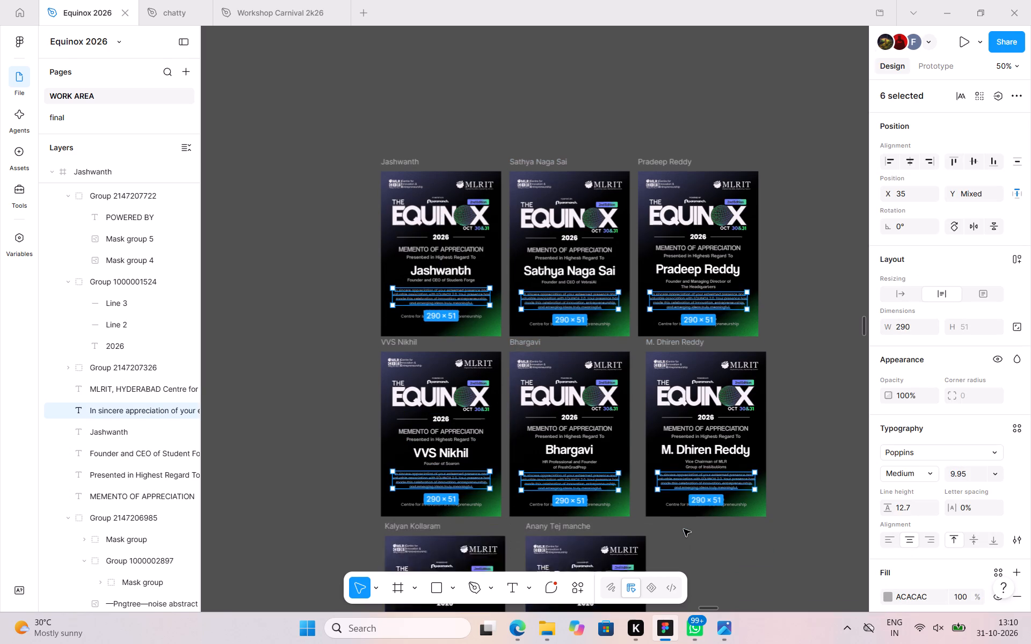
pyautogui.scroll(-2, 684, 529)
pyautogui.keyDown('shift'); pyautogui.click(469, 512); pyautogui.keyUp('shift')
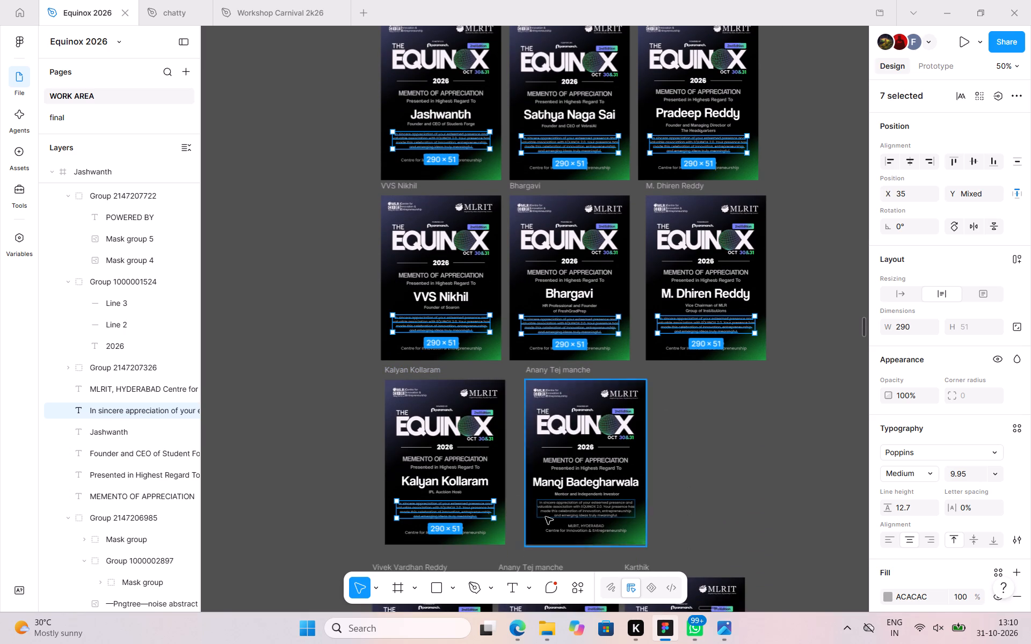
pyautogui.keyDown('shift'); pyautogui.click(556, 517); pyautogui.keyUp('shift')
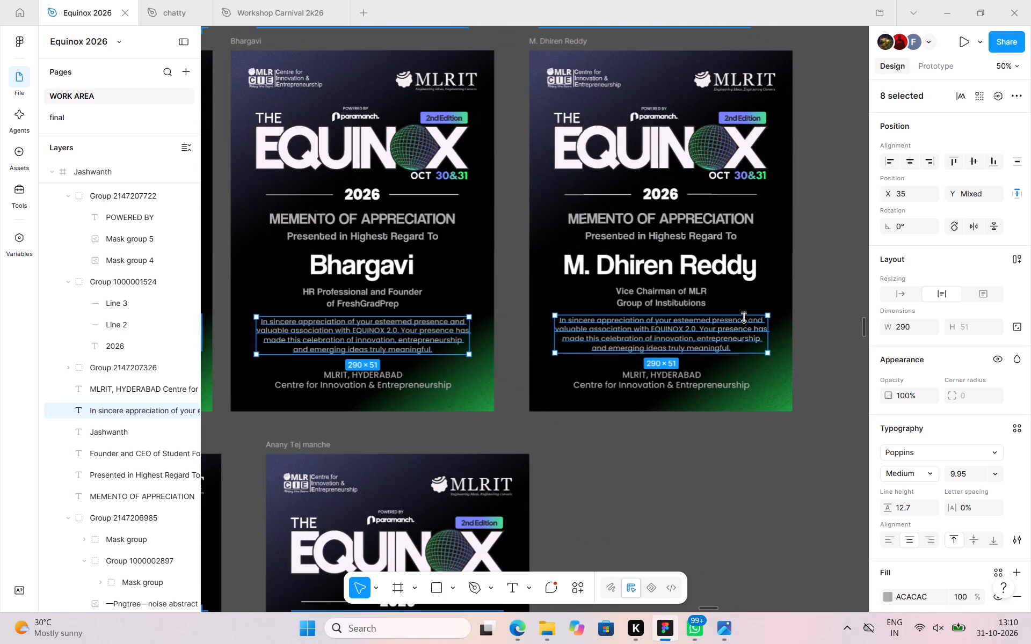
pyautogui.click(765, 350)
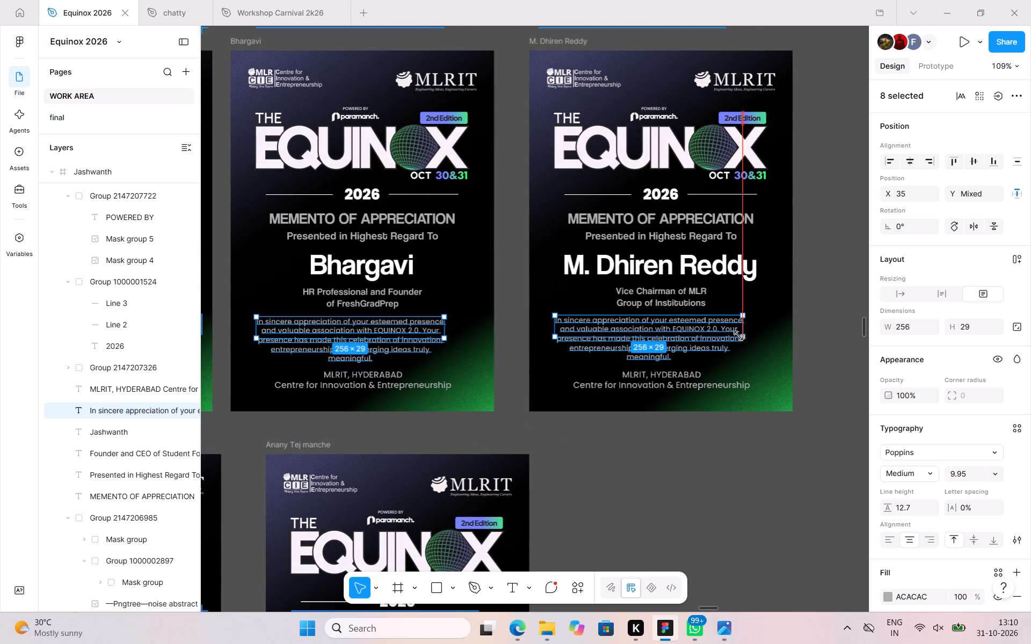
pyautogui.hotkey('ctrl', 'z')
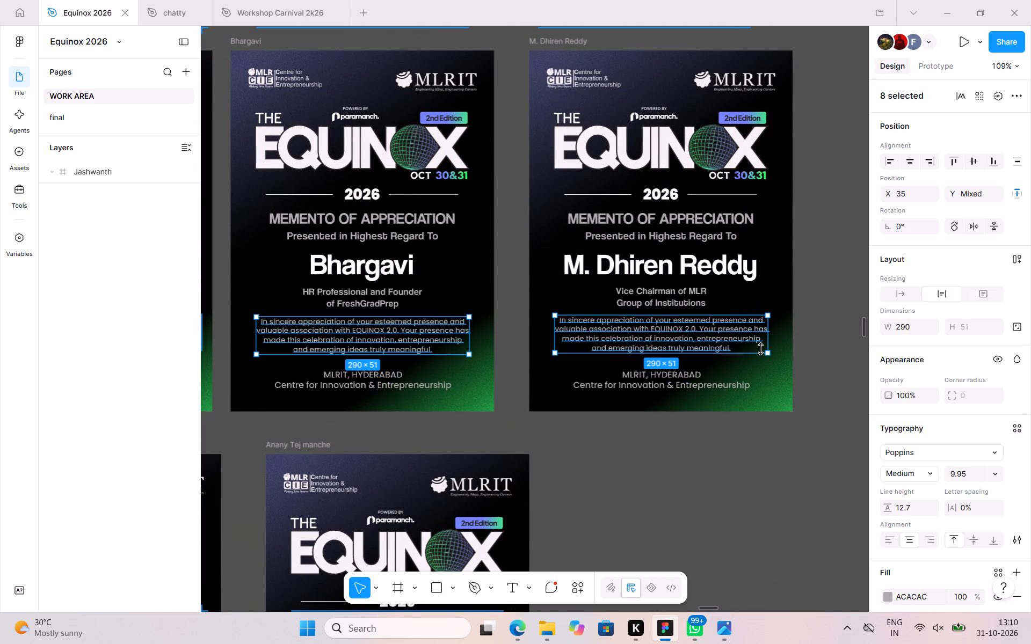
pyautogui.press('k')
pyautogui.moveTo(766, 353); pyautogui.dragTo(763, 350)
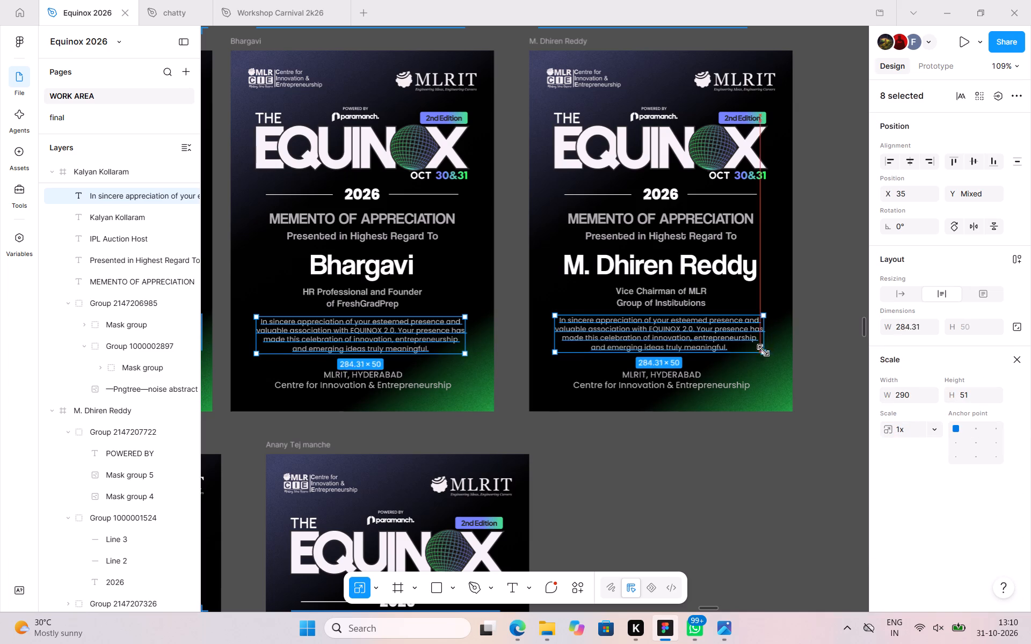
pyautogui.moveTo(763, 350); pyautogui.dragTo(771, 337)
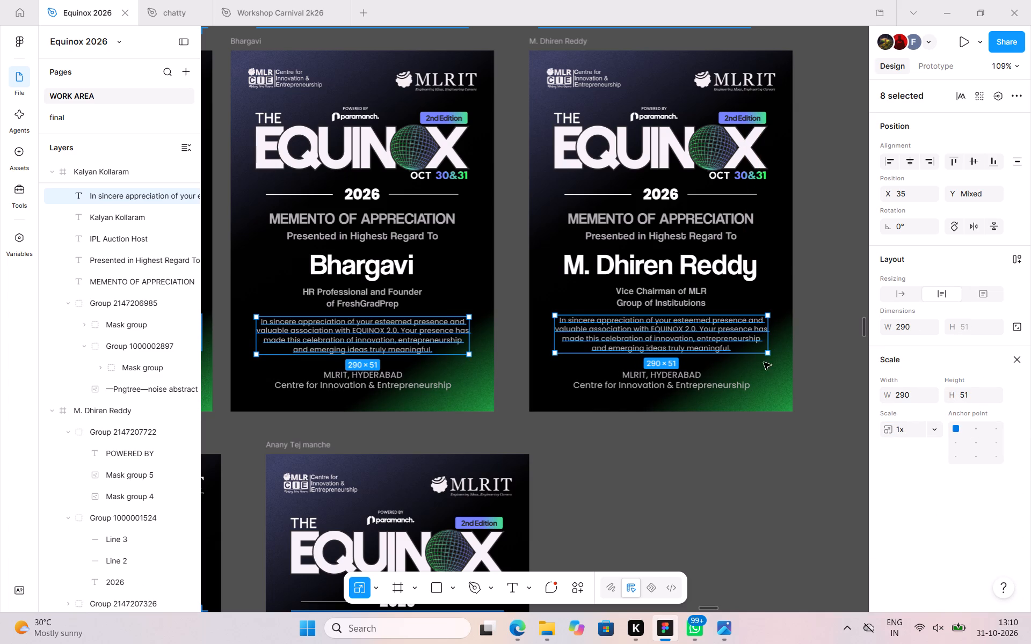
pyautogui.moveTo(767, 356); pyautogui.dragTo(756, 352)
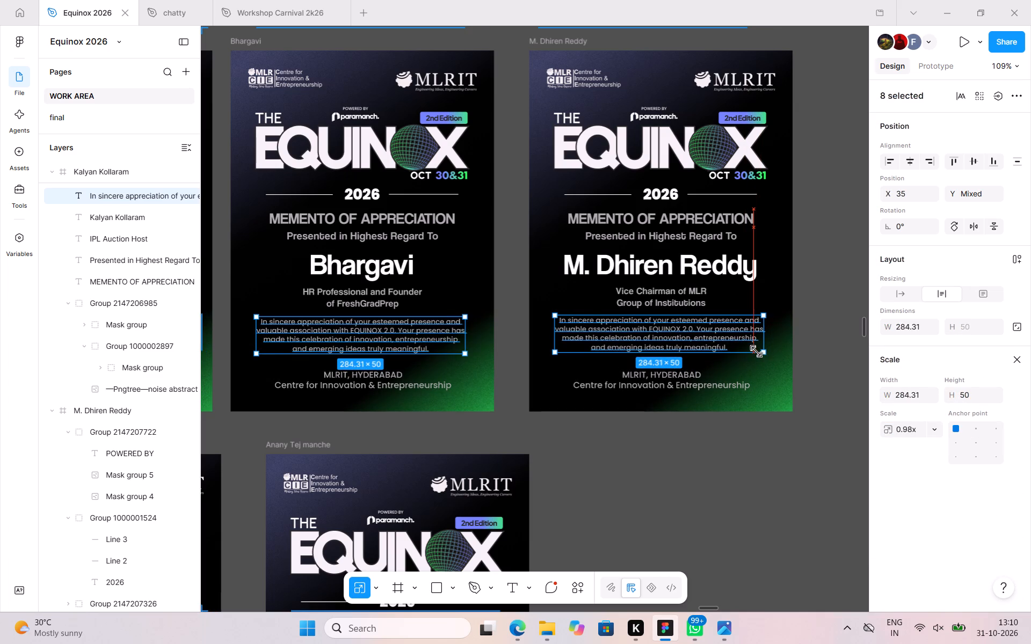
pyautogui.moveTo(756, 352); pyautogui.dragTo(751, 348)
# Centre the eight scaled paragraphs horizontally on their mementos at X 47, between the role lines and footers.
pyautogui.moveTo(672, 332); pyautogui.dragTo(684, 333)
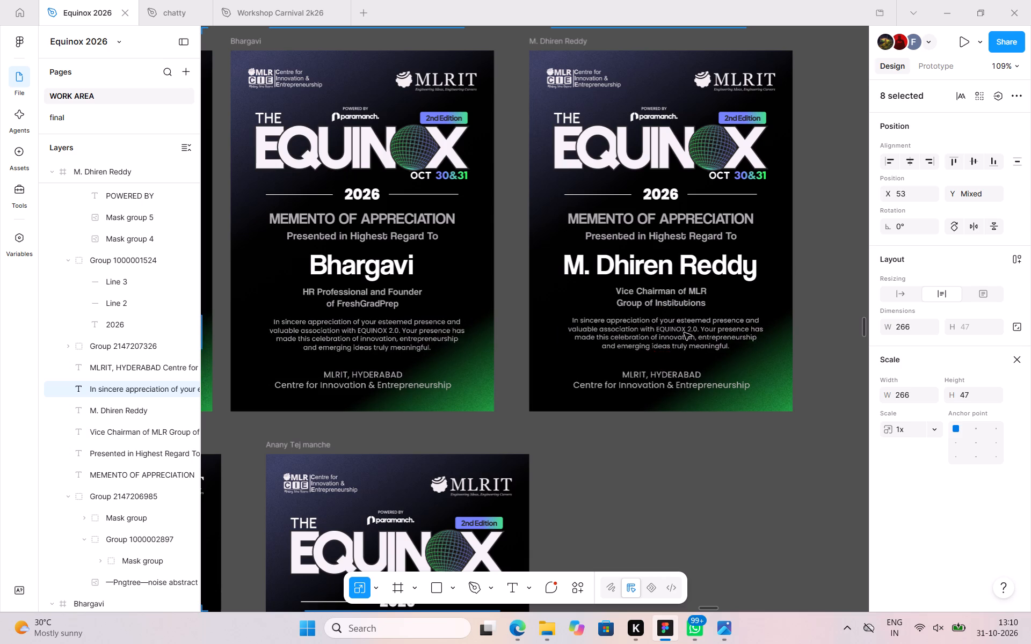
pyautogui.moveTo(684, 333); pyautogui.dragTo(684, 335)
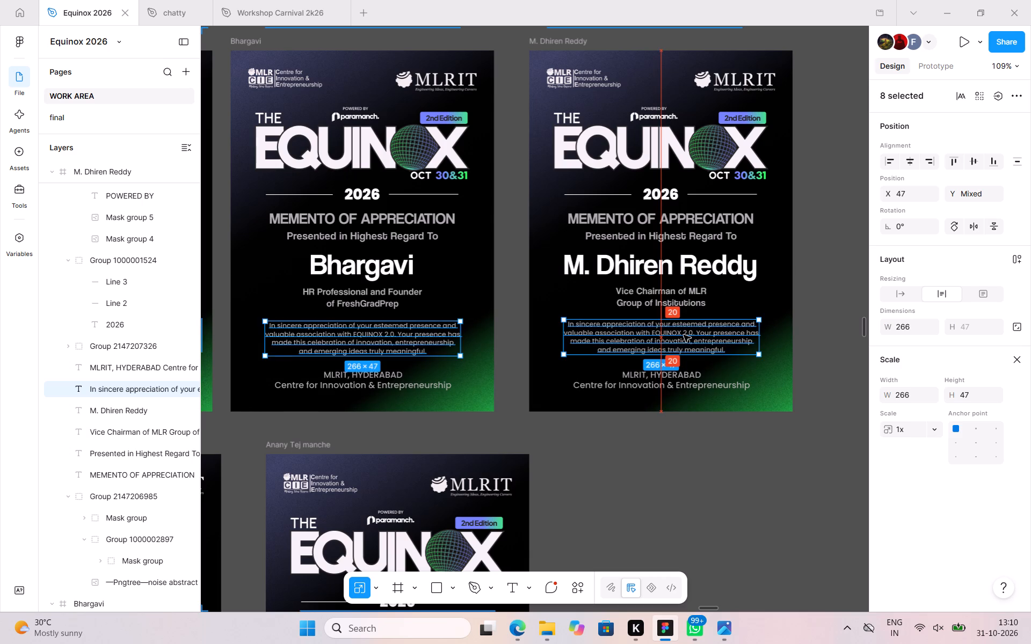
pyautogui.moveTo(684, 335); pyautogui.dragTo(686, 332)
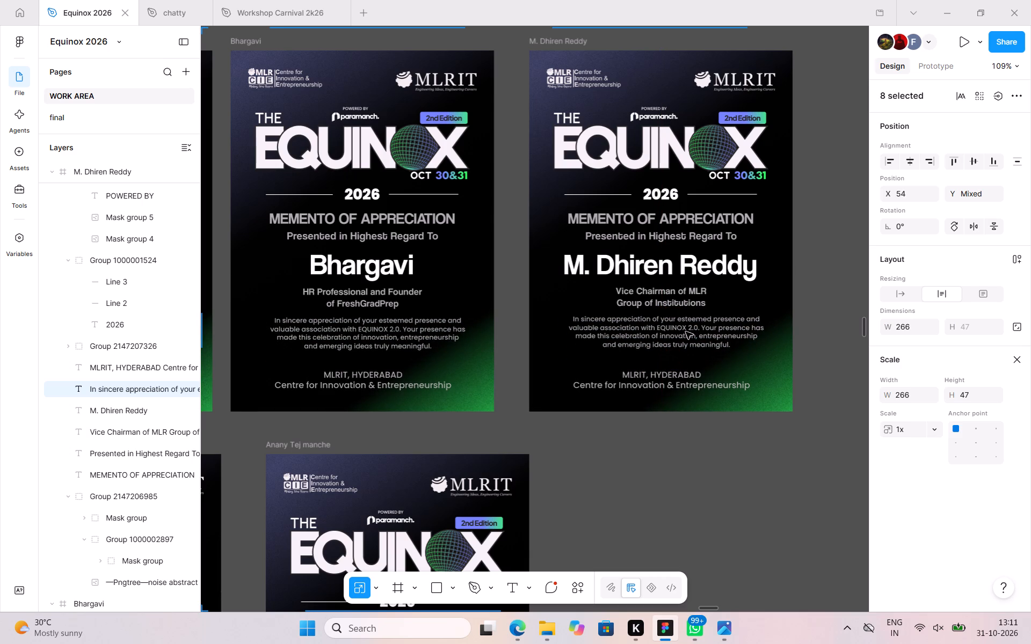
pyautogui.moveTo(686, 332); pyautogui.dragTo(683, 333)
# Lower the "MLRIT, HYDERABAD" footer on the Vice Chairman's memento to about Y 439, keeping it horizontally centred.
pyautogui.click(671, 376)
pyautogui.moveTo(671, 376); pyautogui.dragTo(671, 382)
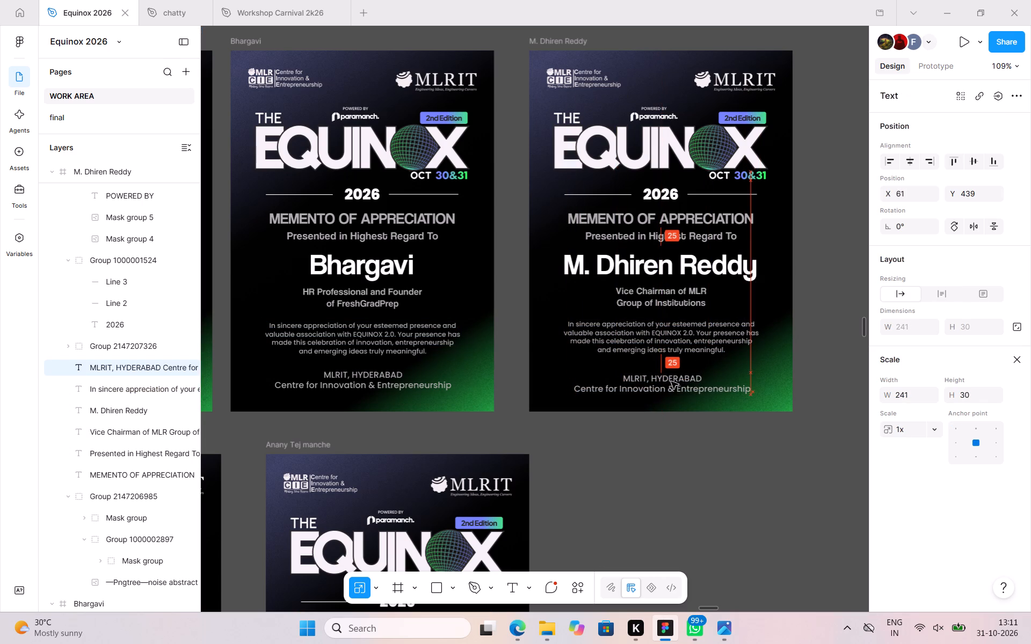
pyautogui.moveTo(671, 382); pyautogui.dragTo(670, 381)
pyautogui.click(684, 439)
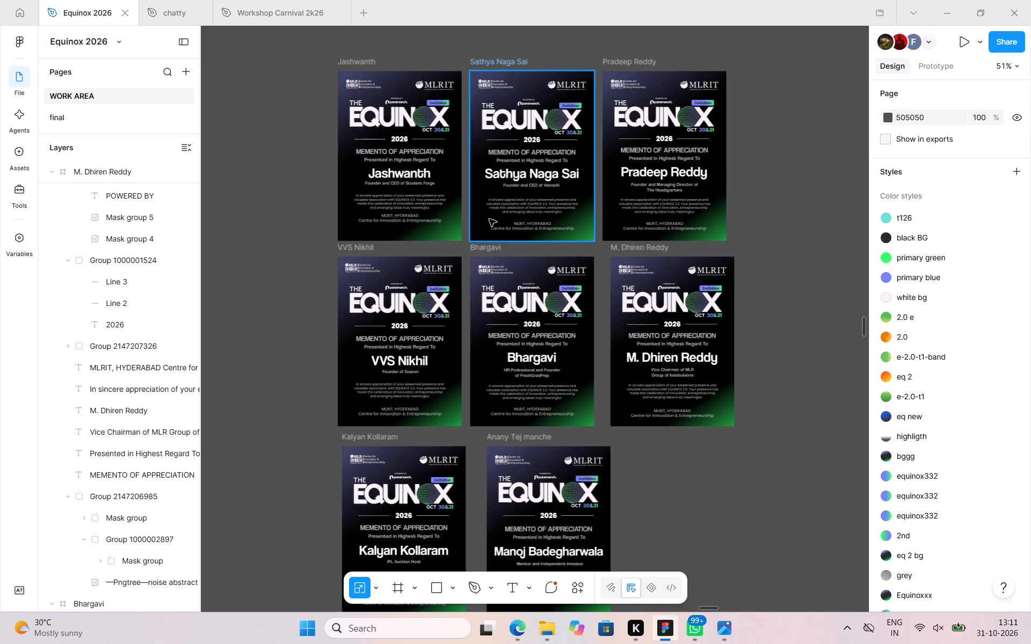
# Move the "Founder and CEO of VetraiAI" role line close under the name, at X 97 and Y 319.
pyautogui.click(511, 185)
pyautogui.press('Down')
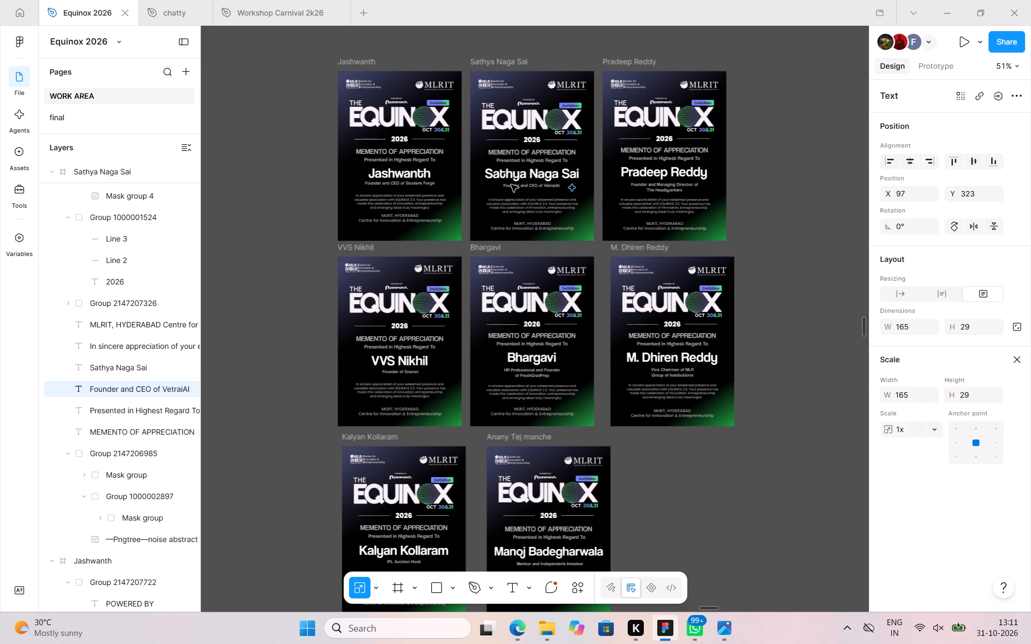
pyautogui.press('Down')
pyautogui.press('Down')
pyautogui.press('Down')
pyautogui.press('Down')
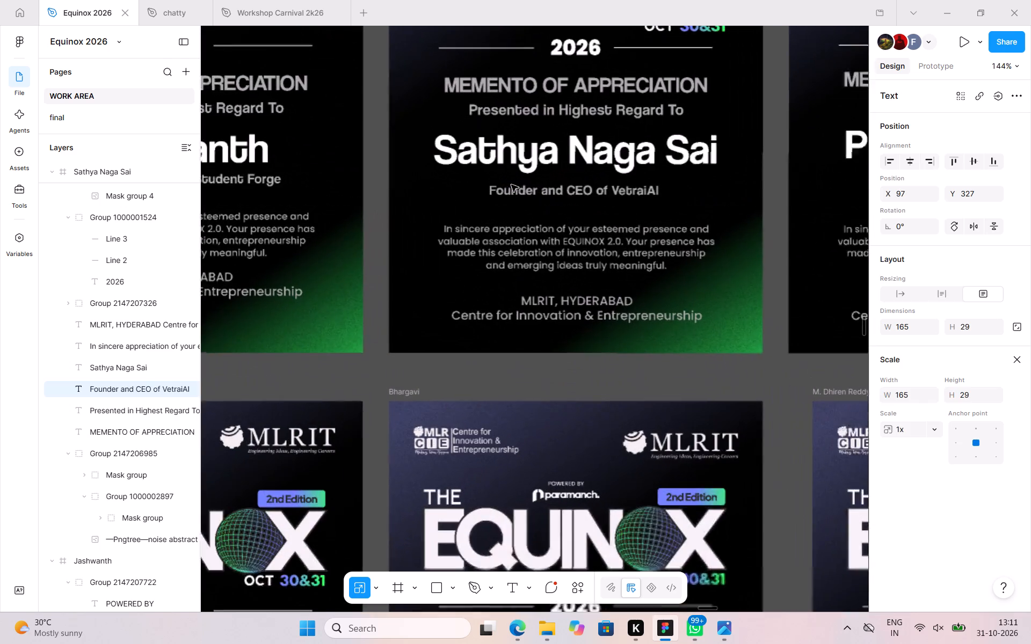
pyautogui.moveTo(560, 192); pyautogui.dragTo(557, 184)
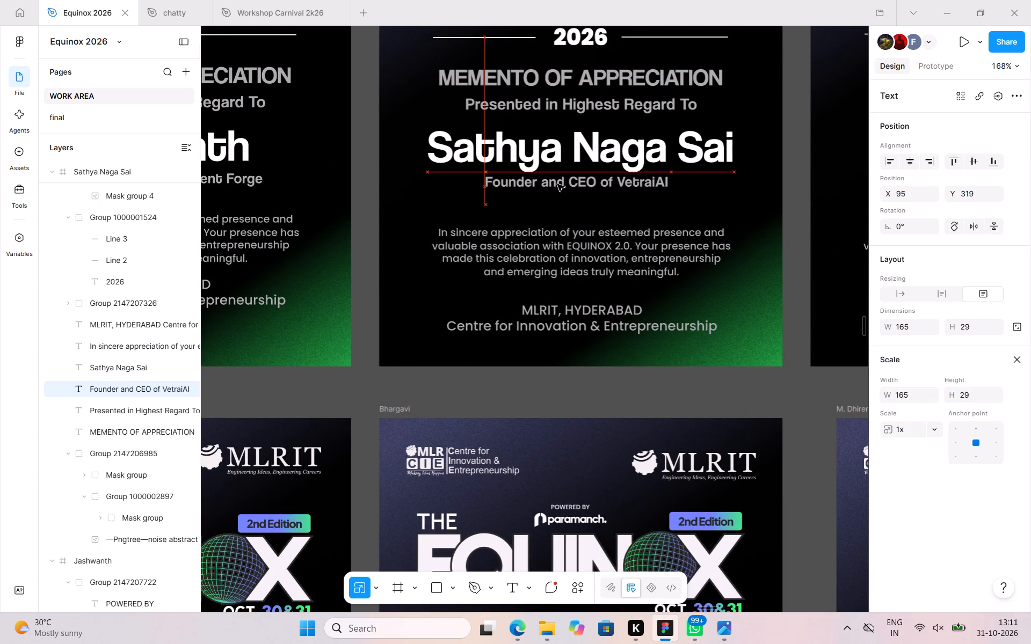
pyautogui.moveTo(557, 184); pyautogui.dragTo(560, 185)
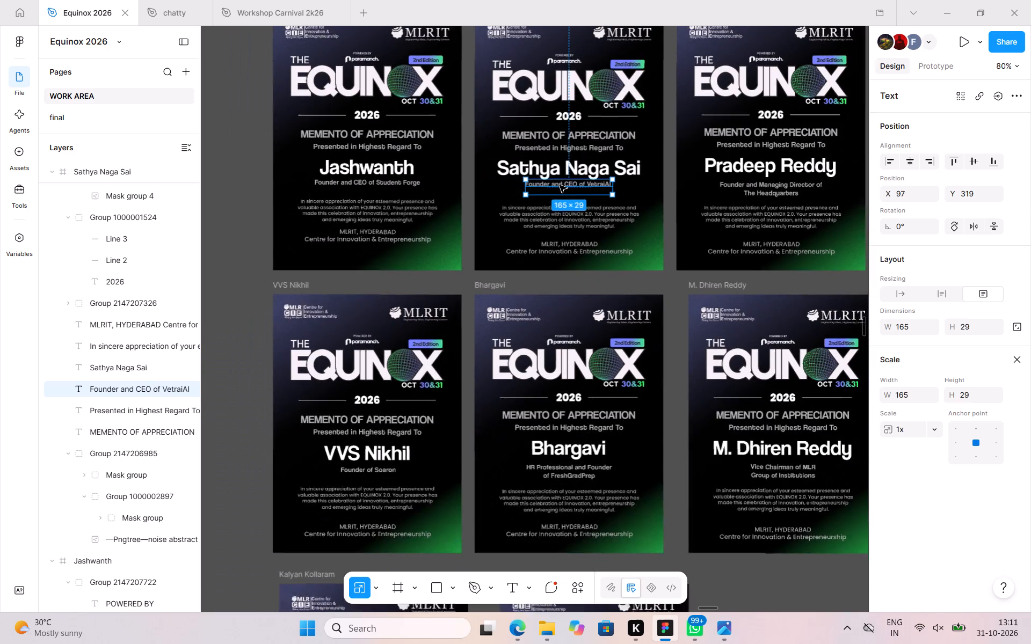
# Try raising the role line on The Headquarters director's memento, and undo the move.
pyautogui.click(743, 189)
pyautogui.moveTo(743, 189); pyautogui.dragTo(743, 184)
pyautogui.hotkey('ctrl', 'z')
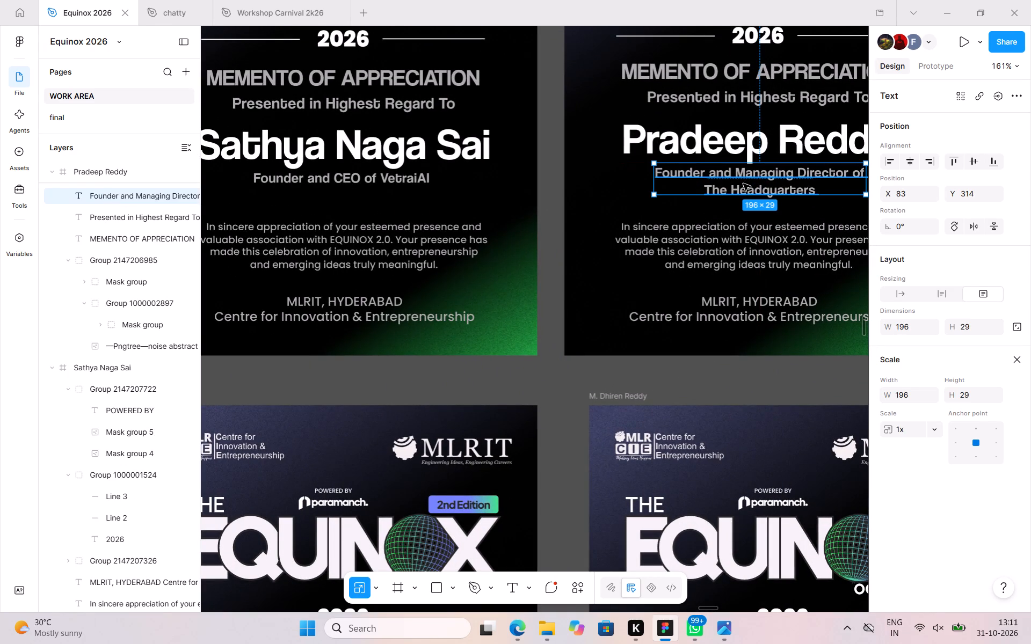
# Lower the "Founder and CEO of VetraiAI" role line to Y 324.
pyautogui.click(402, 182)
pyautogui.press('Down')
pyautogui.press('Down')
pyautogui.press('Down')
pyautogui.press('Down')
pyautogui.press('Down')
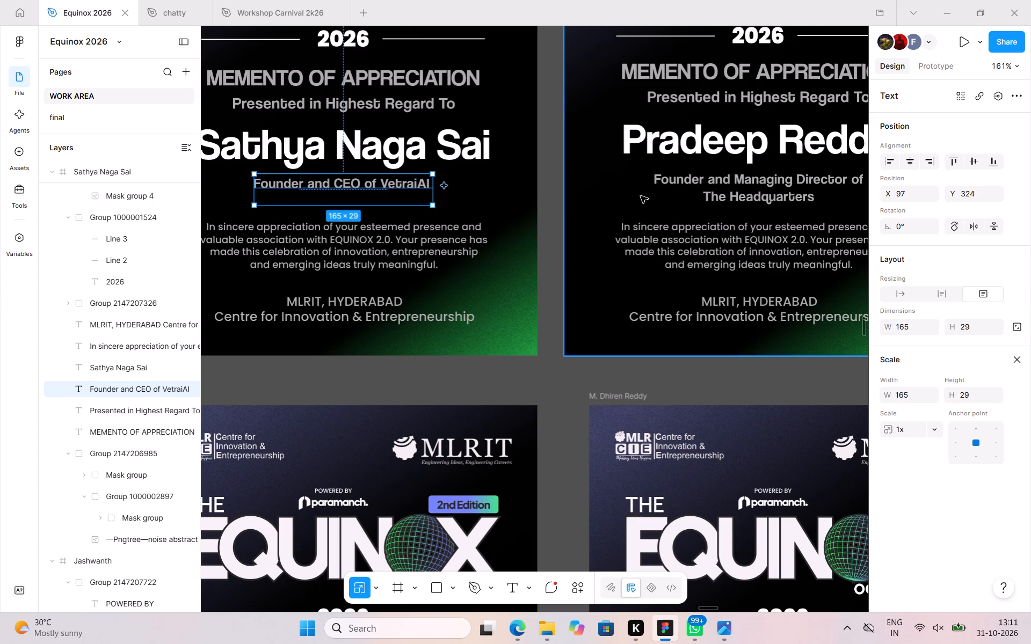
# Raise the "Founder and Managing Director of The Headquarters" role line to Y 318.
pyautogui.click(735, 173)
pyautogui.press('Up')
pyautogui.press('Up')
pyautogui.press('Up')
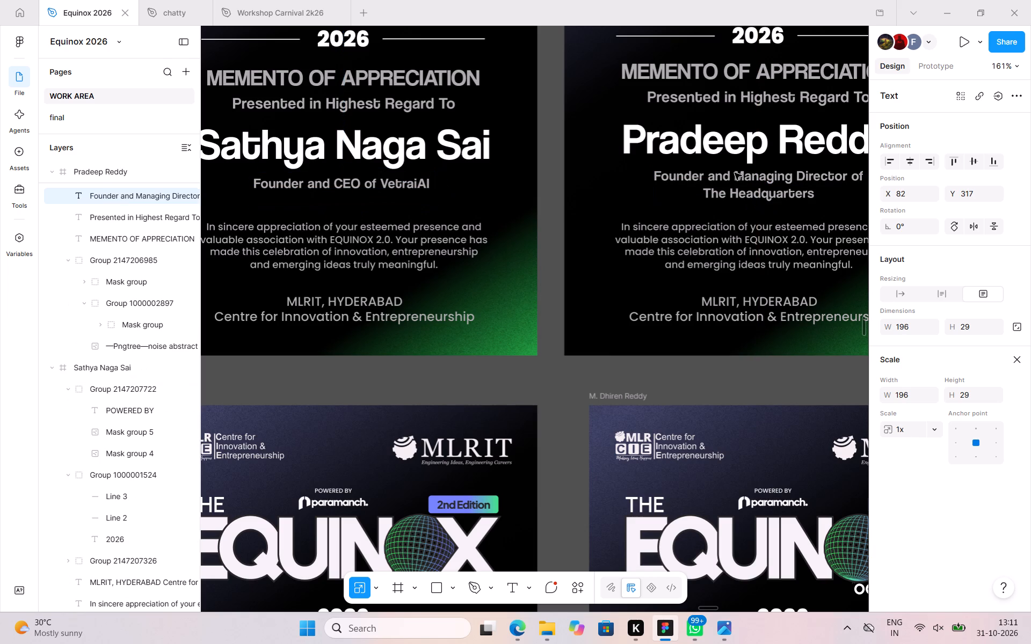
pyautogui.press('Down')
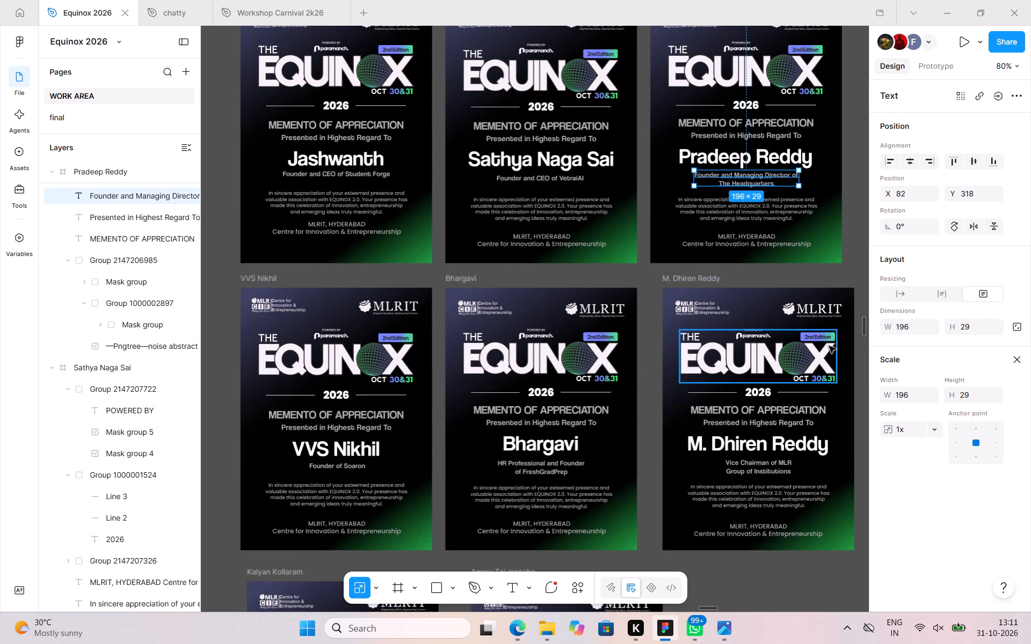
# Raise the "Vice Chairman of MLR Group of Institutions" role line to Y 309, closer beneath the name.
pyautogui.click(766, 466)
pyautogui.press('Up')
pyautogui.press('Up')
pyautogui.press('Up')
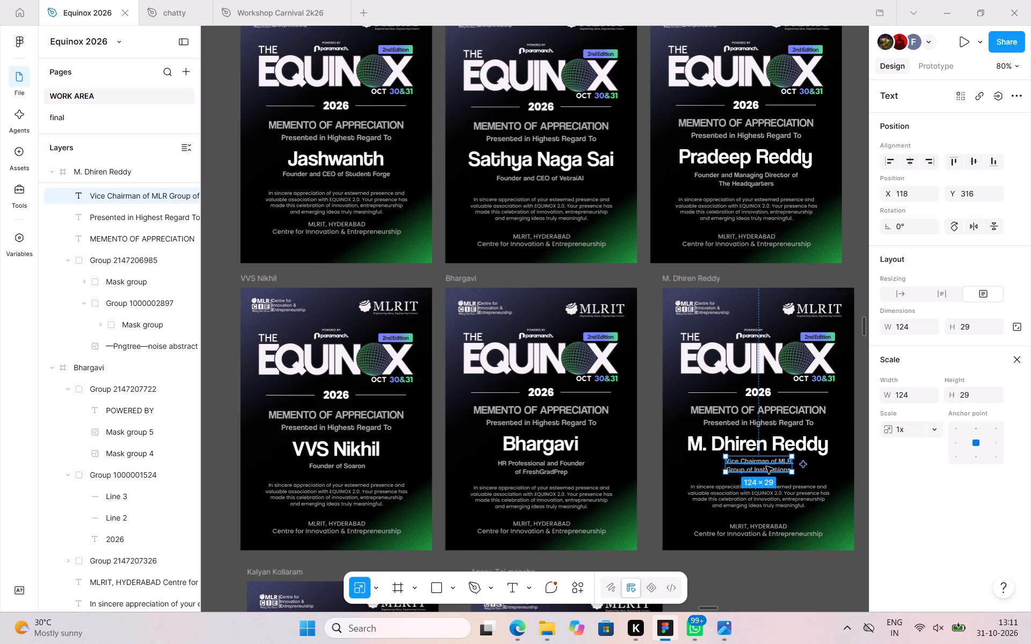
pyautogui.scroll(-1, 787, 219)
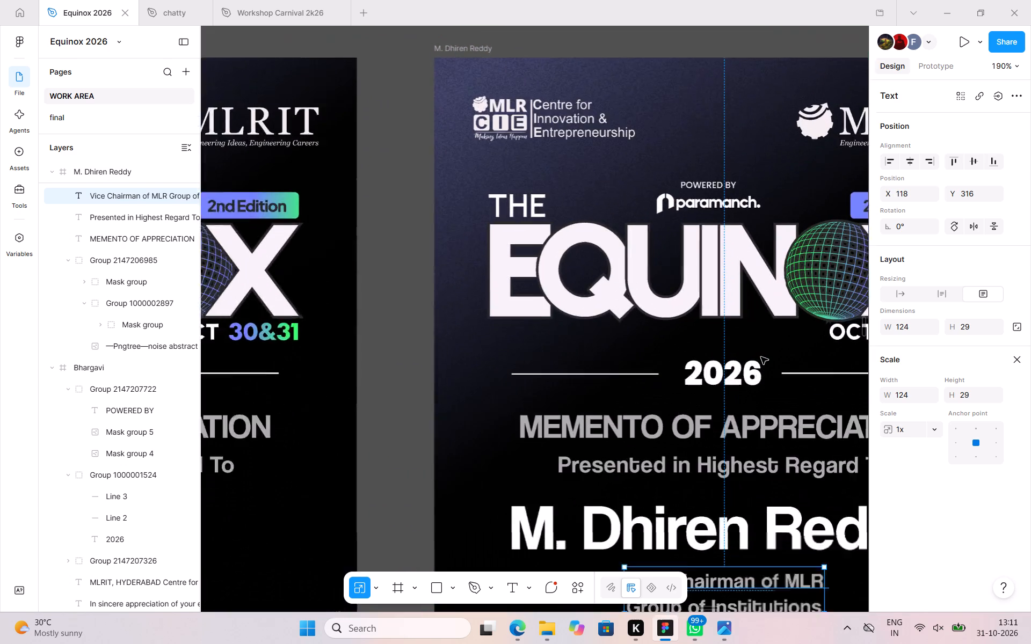
pyautogui.scroll(-2, 761, 357)
pyautogui.press('Up')
pyautogui.press('Up')
pyautogui.press('Up')
pyautogui.press('Up')
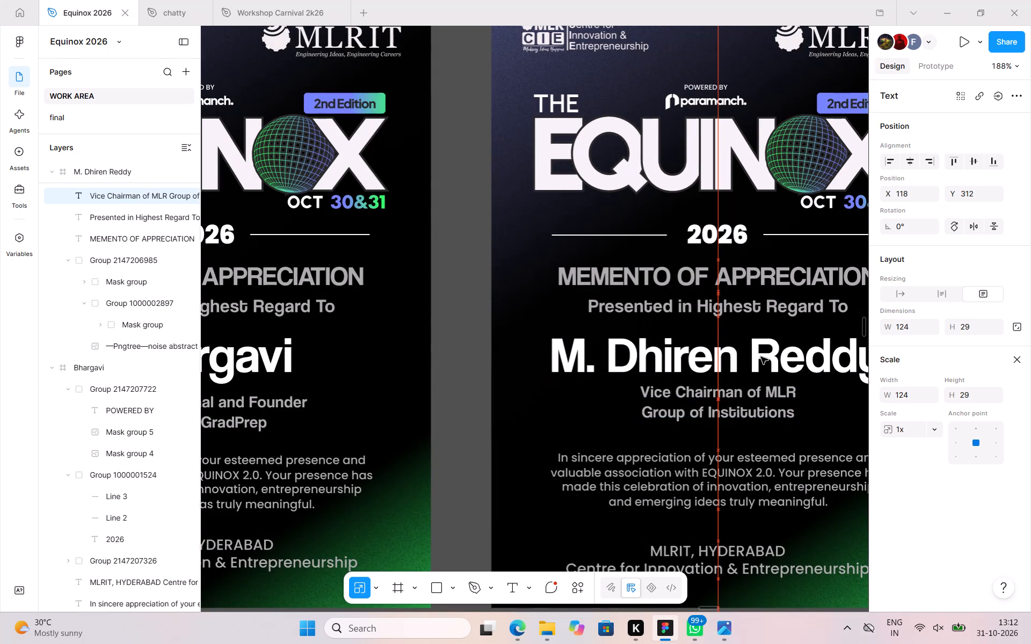
pyautogui.press('Up')
pyautogui.press('Up')
pyautogui.press('Up')
pyautogui.press('Up')
pyautogui.press('Down')
# Raise the "HR Professional and Founder of FreshGradPrep" role line to Y 314.
pyautogui.hscroll(1, 761, 357)
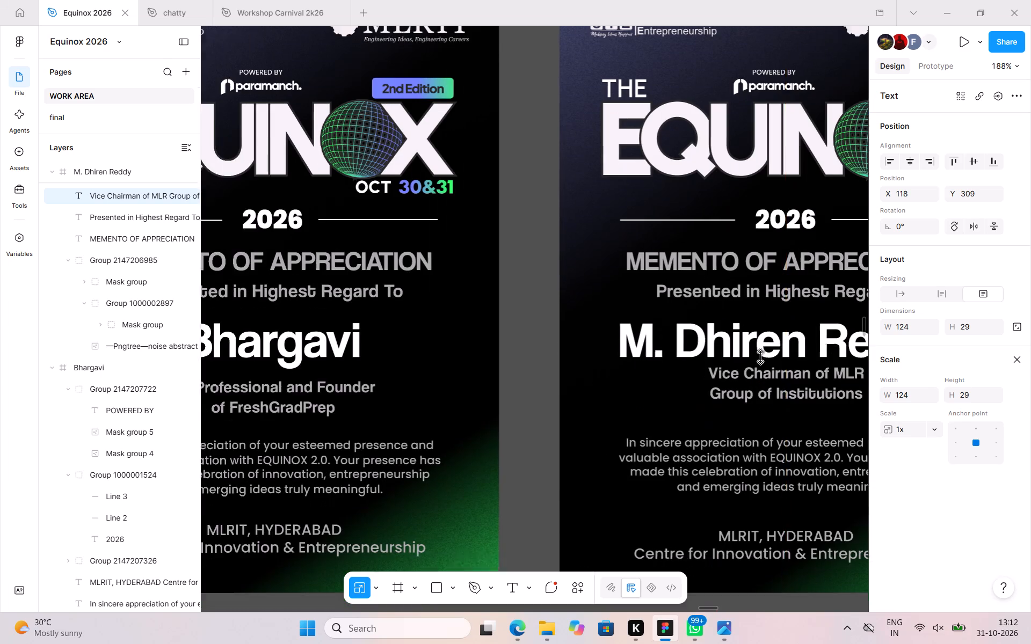
pyautogui.hscroll(2, 761, 357)
pyautogui.click(492, 379)
pyautogui.press('Up')
pyautogui.press('Up')
pyautogui.press('Up')
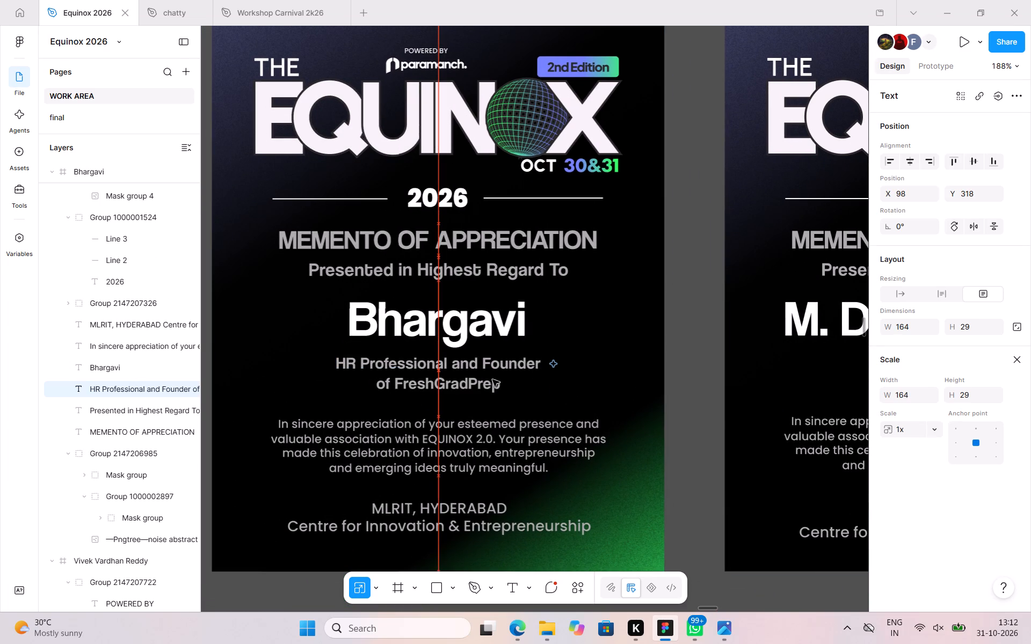
pyautogui.press('Up')
pyautogui.press('Up')
pyautogui.press('Up')
pyautogui.press('Up')
pyautogui.press('Down')
# Raise the "Founder of Soaron" role line to Y 320.
pyautogui.hscroll(3, 492, 379)
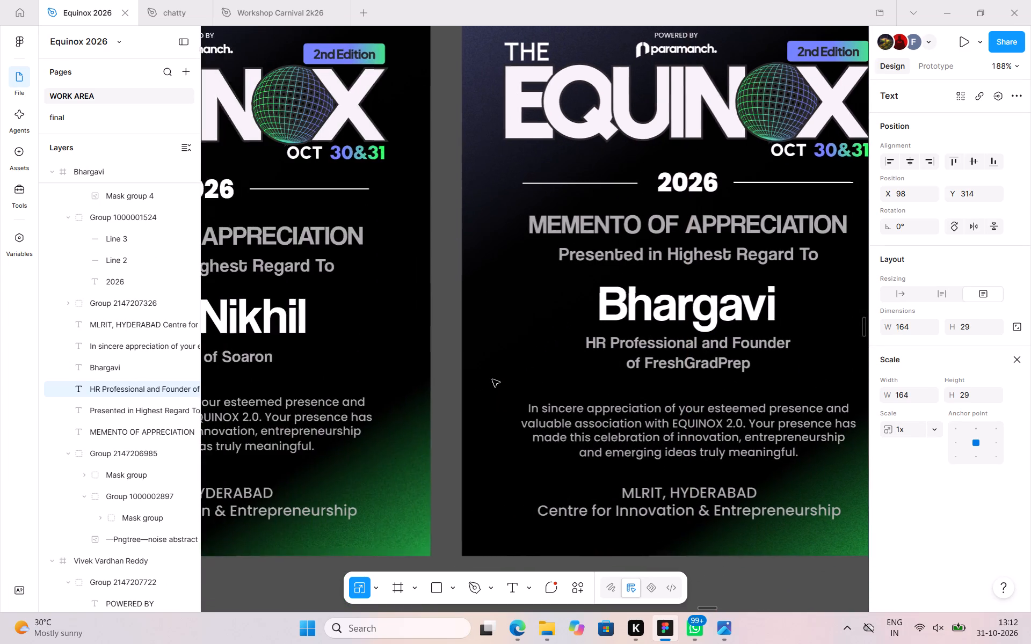
pyautogui.hscroll(4, 492, 379)
pyautogui.click(474, 360)
pyautogui.press('Up')
pyautogui.press('Up')
pyautogui.press('Up')
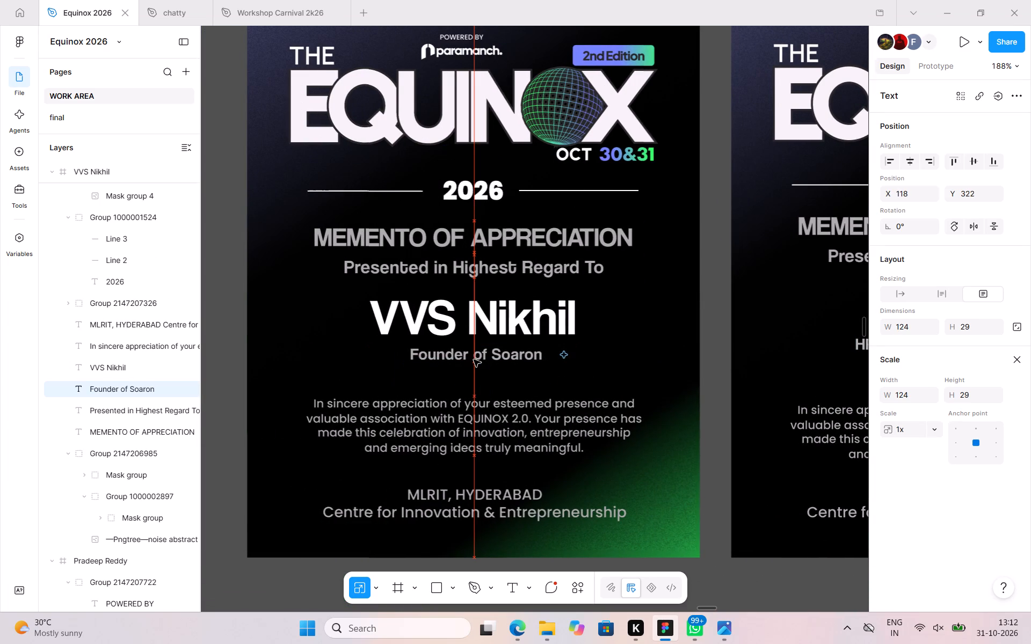
pyautogui.press('Up')
pyautogui.press('Up')
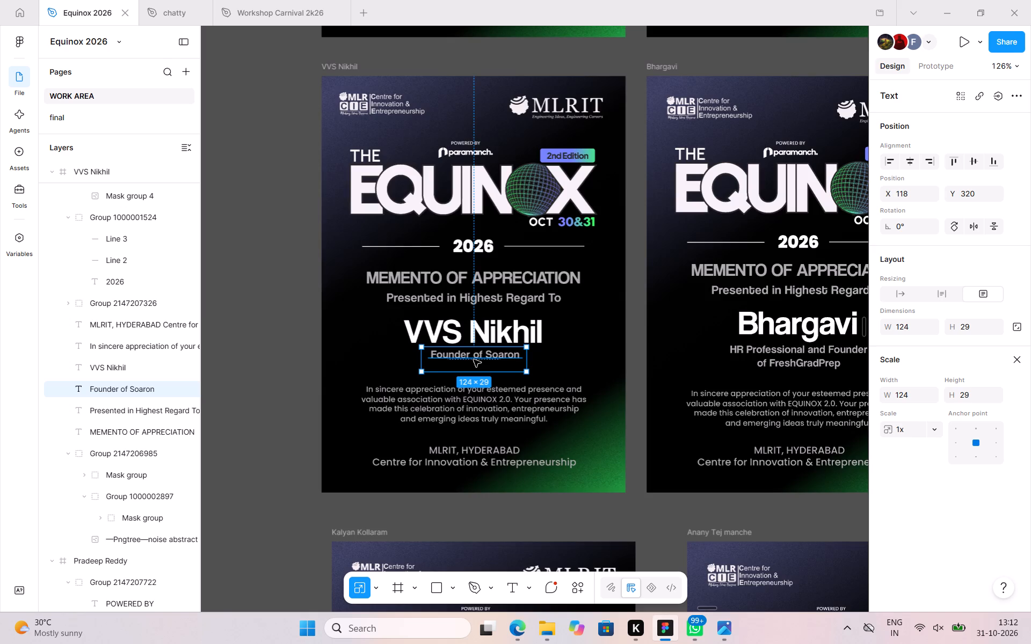
# Raise the "Mentor and Independent Investor" role line to Y 330, slightly closer to the name above.
pyautogui.scroll(-3, 474, 360)
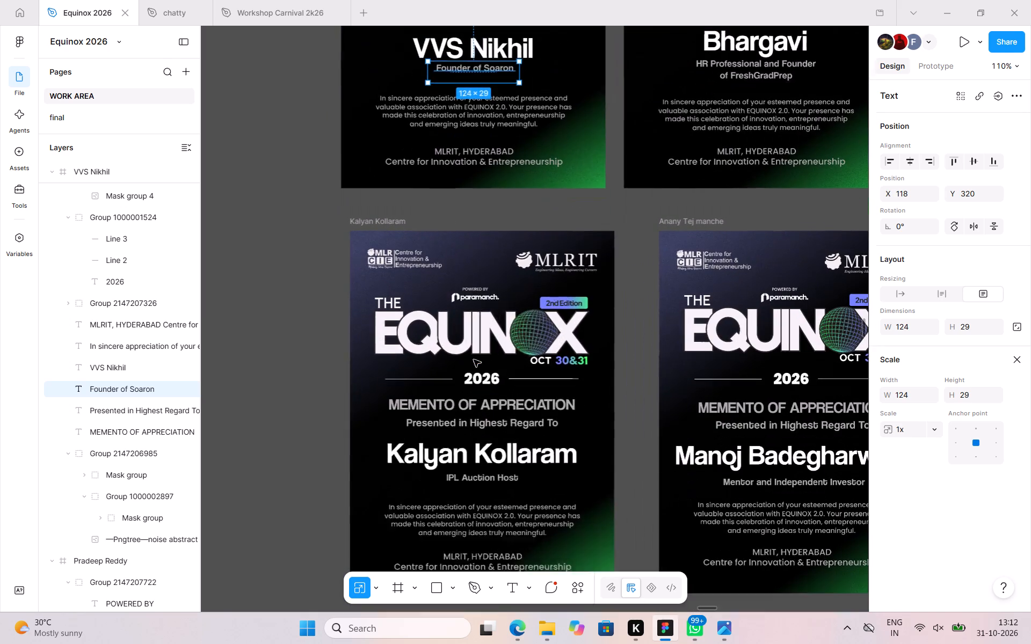
pyautogui.scroll(-1, 474, 360)
pyautogui.hscroll(-1, 474, 360)
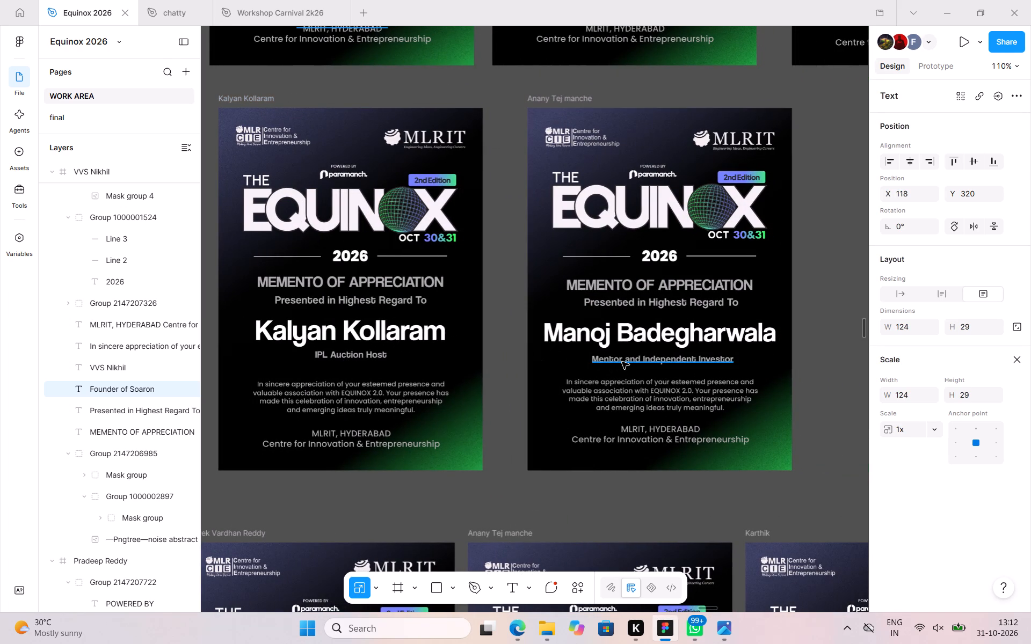
pyautogui.click(622, 362)
pyautogui.press('Up')
pyautogui.press('Up')
# Move the "Co-Founder of Paramanch" role line on the first card of the bottom row to X 94, Y 319.
pyautogui.scroll(-5, 622, 362)
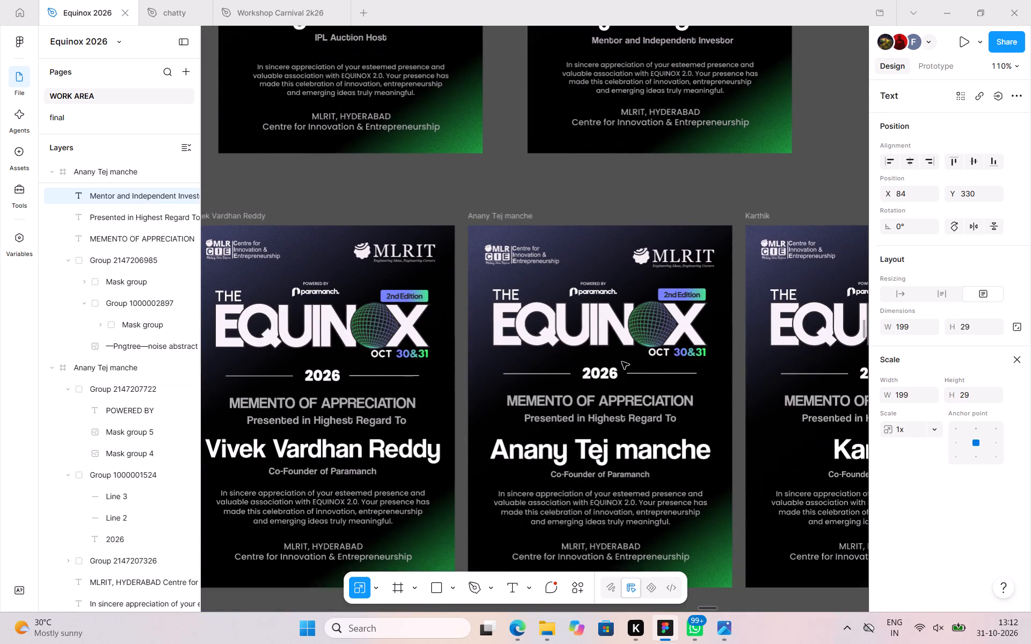
pyautogui.scroll(-1, 622, 362)
pyautogui.click(333, 302)
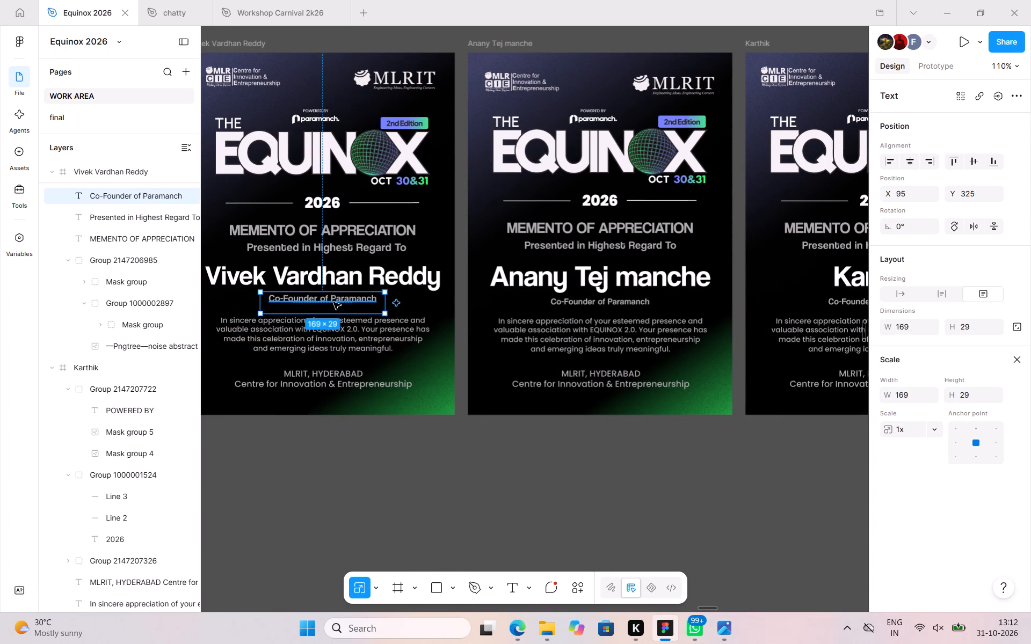
pyautogui.press('Up')
pyautogui.press('Up')
pyautogui.press('Up')
pyautogui.press('Up')
pyautogui.press('Up')
pyautogui.press('Up')
pyautogui.press('Right')
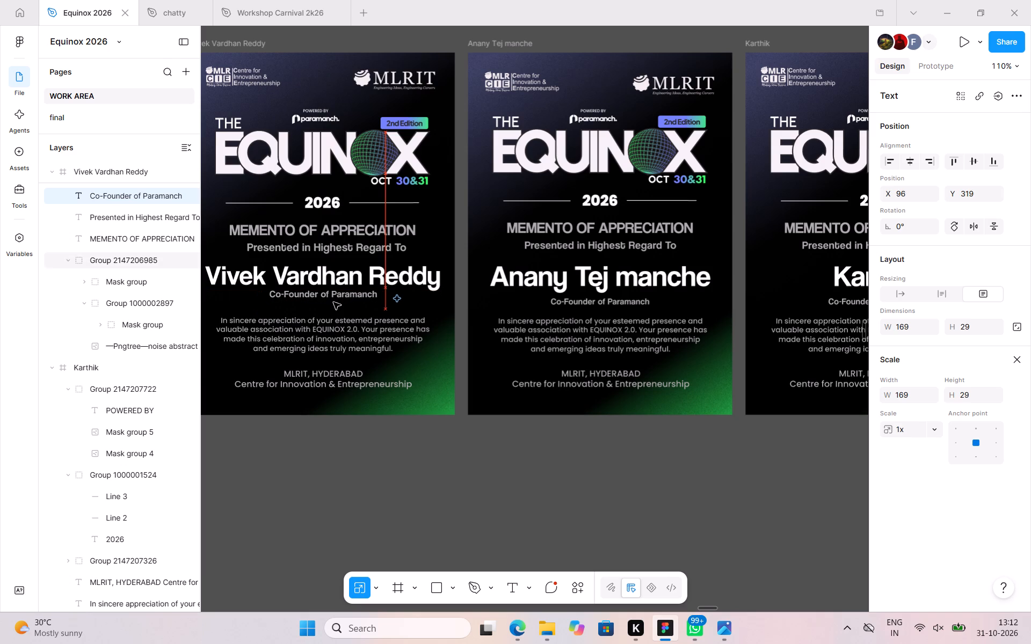
pyautogui.press('Right')
pyautogui.press('Left')
pyautogui.press('Left')
pyautogui.press('Left')
pyautogui.press('Left')
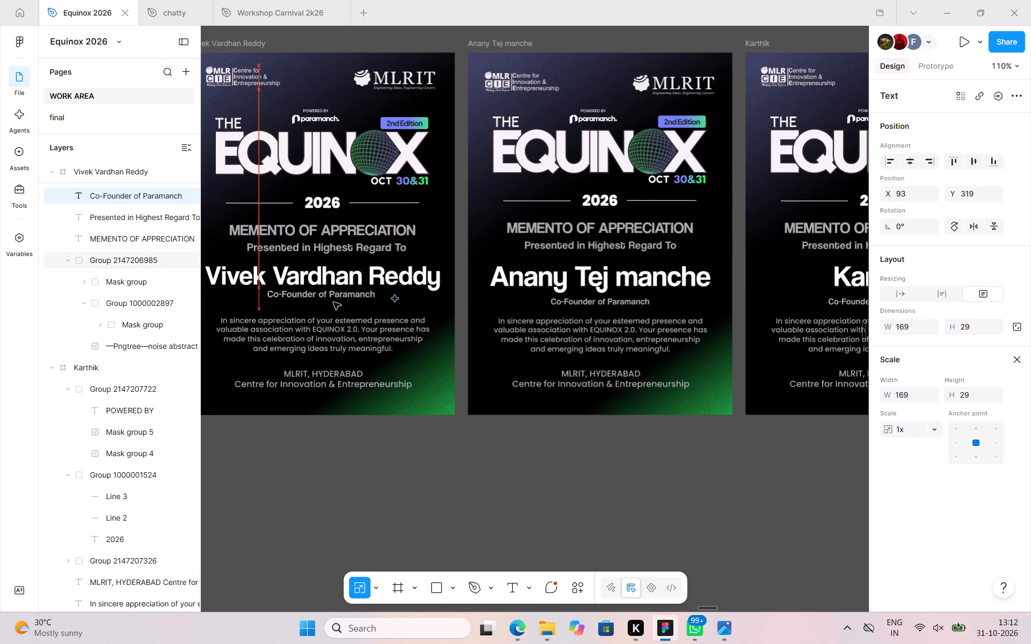
pyautogui.press('Right')
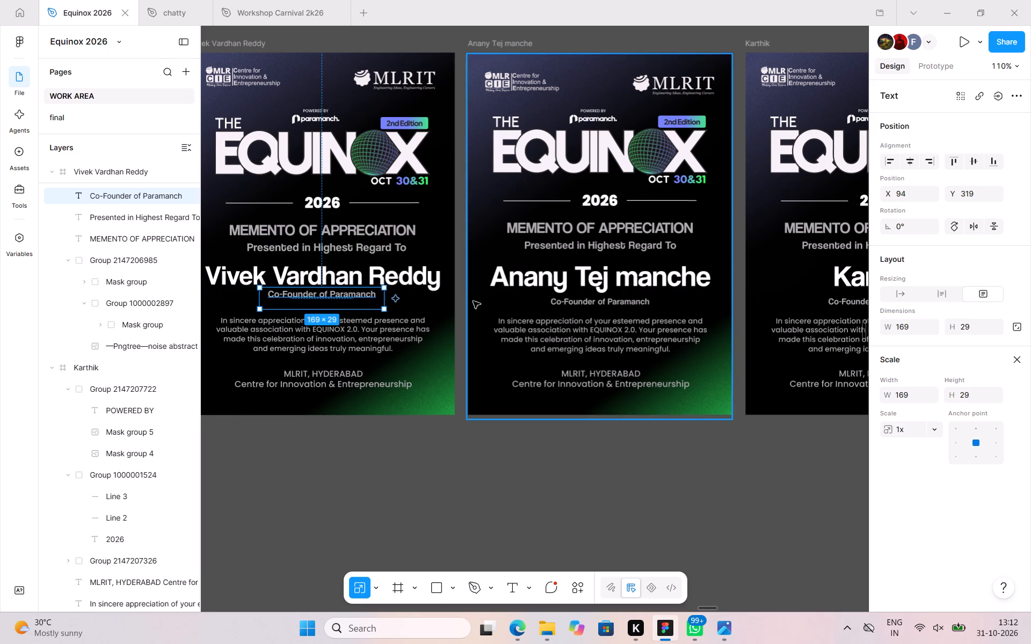
pyautogui.hscroll(-4, 572, 308)
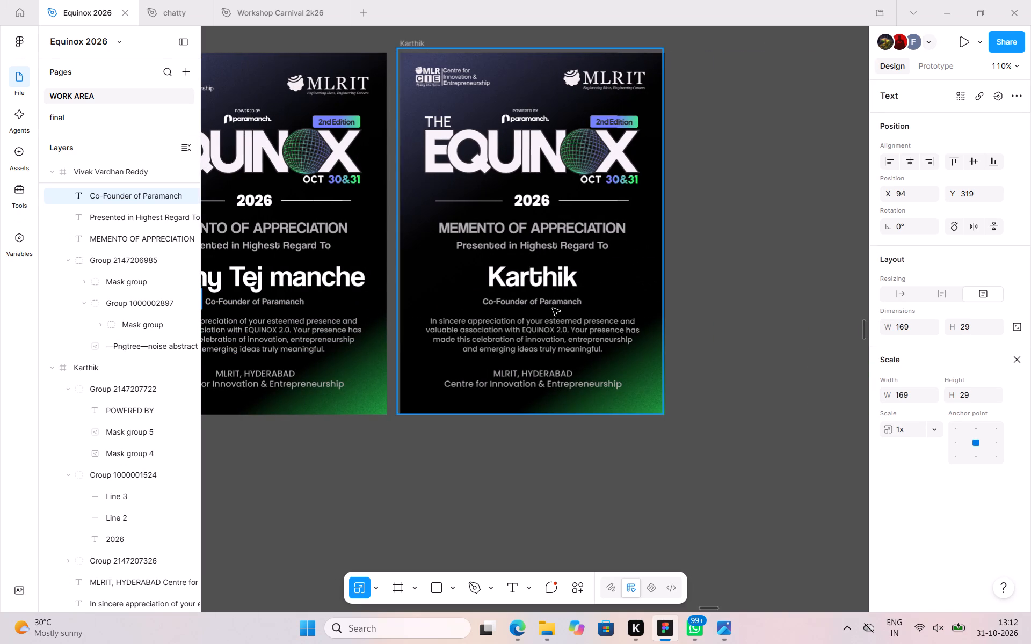
pyautogui.click(549, 304)
pyautogui.press('Up')
pyautogui.press('Up')
pyautogui.press('Up')
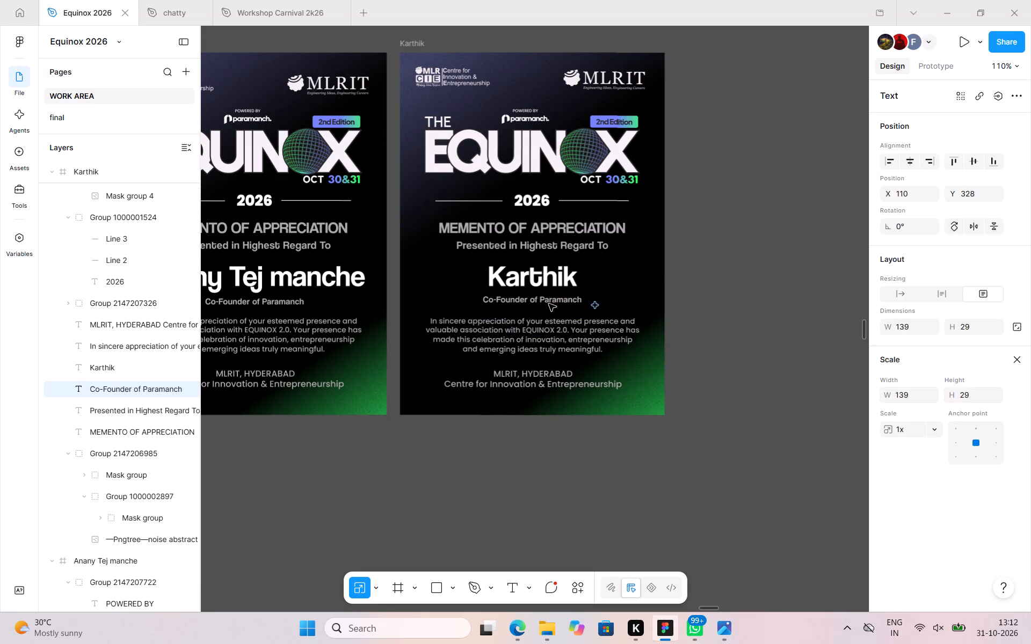
pyautogui.press('Up')
pyautogui.press('Up')
pyautogui.press('Down')
pyautogui.click(761, 343)
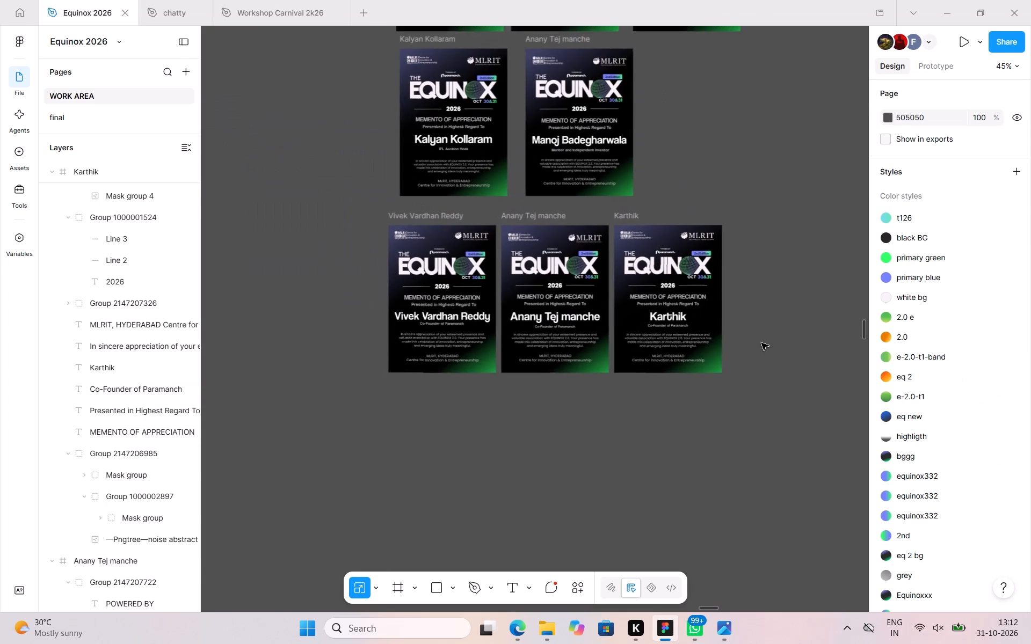
pyautogui.scroll(3, 761, 343)
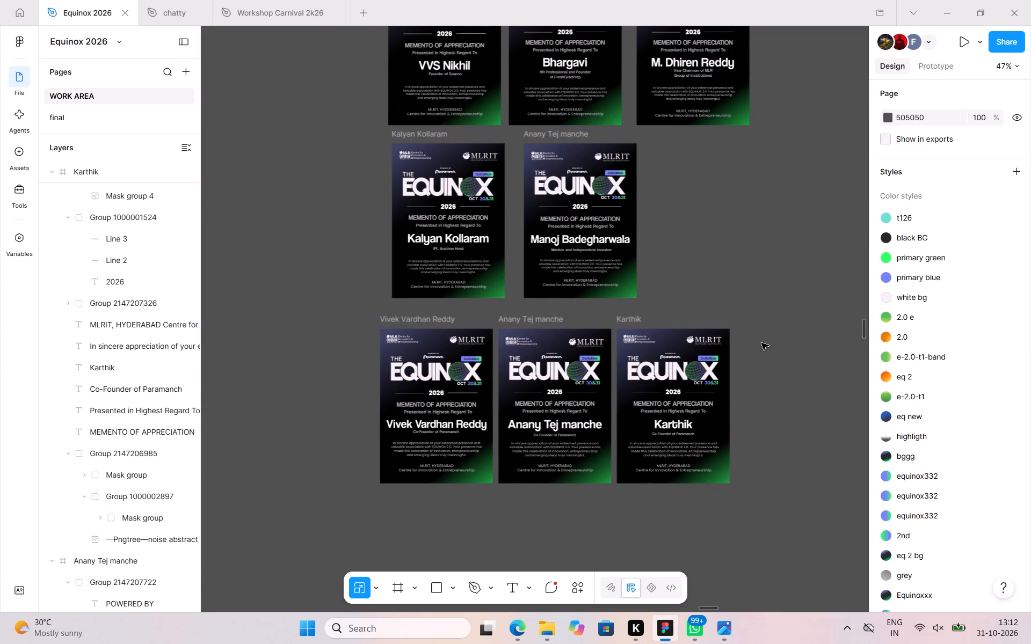
pyautogui.scroll(3, 761, 343)
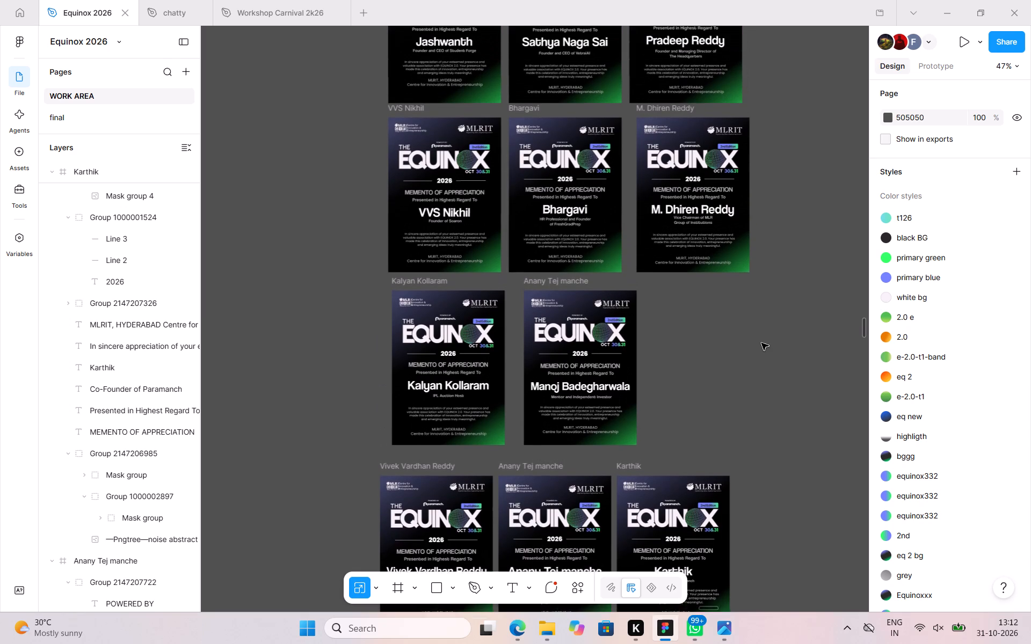
pyautogui.scroll(1, 761, 343)
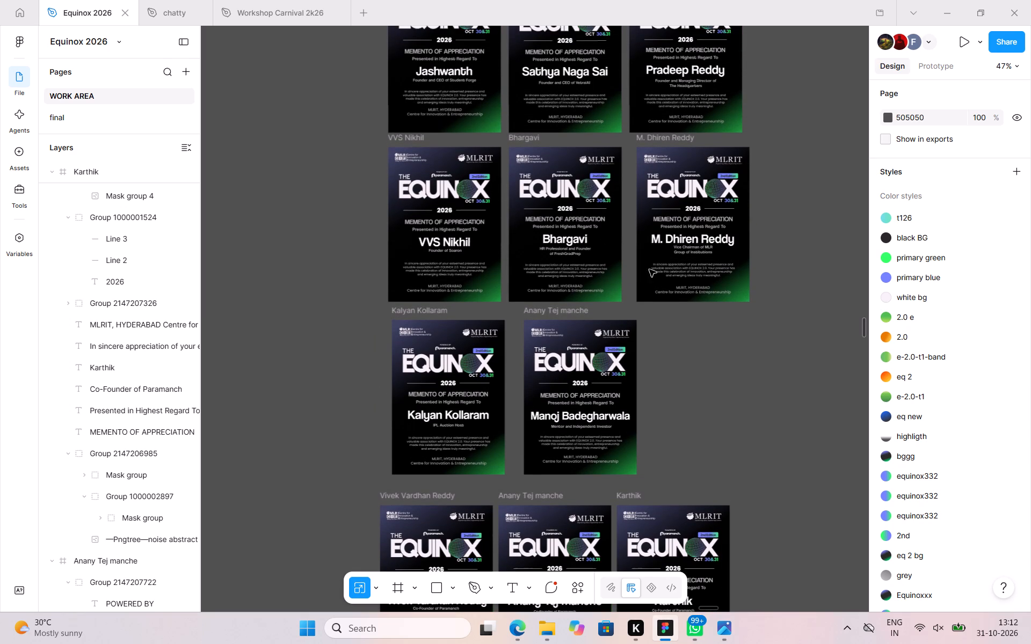
pyautogui.click(573, 264)
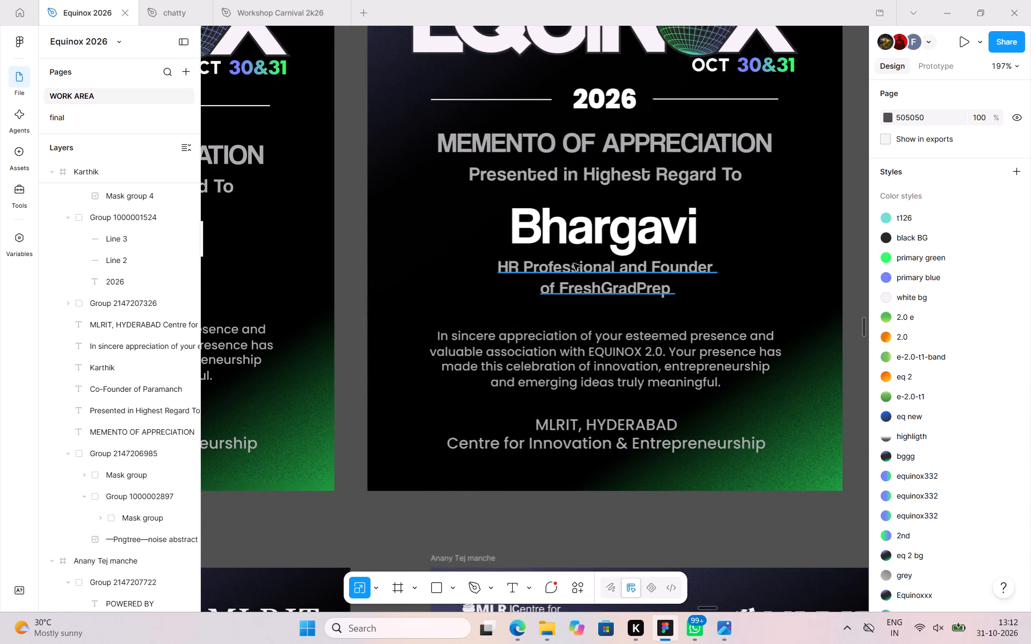
pyautogui.press('Down')
pyautogui.press('Down')
pyautogui.press('Down')
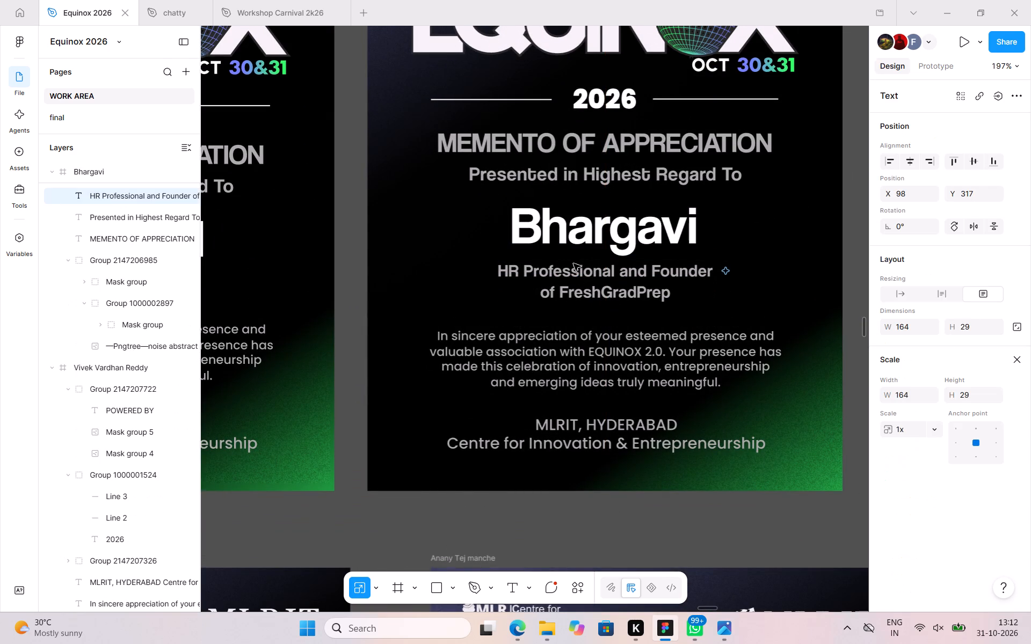
pyautogui.press('Down')
pyautogui.press('Down')
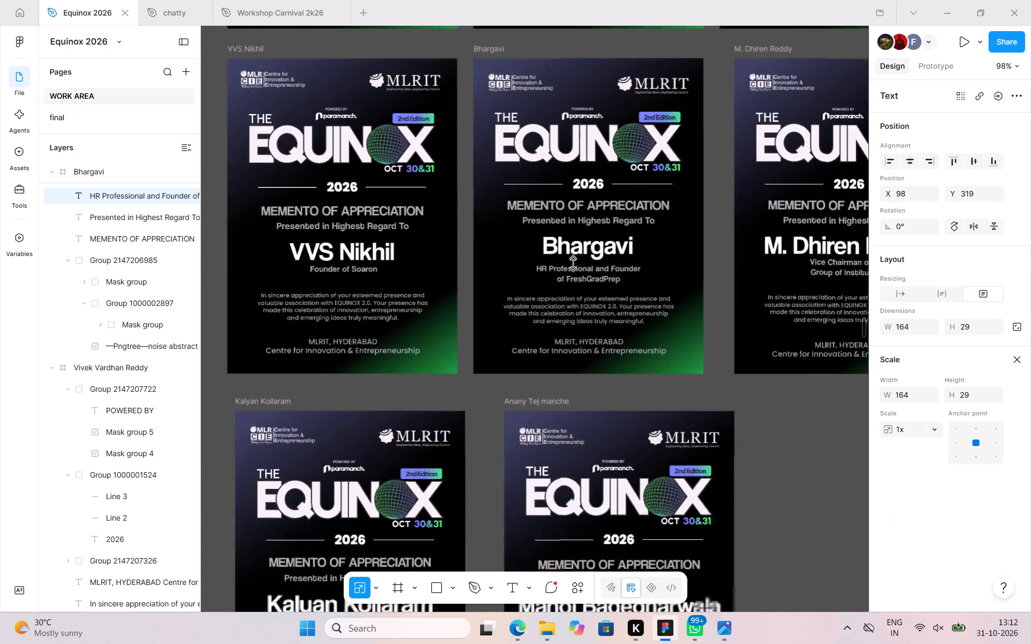
# Raise the "Founder and Managing Director of The Headquarters" role line to Y 317.
pyautogui.scroll(3, 573, 264)
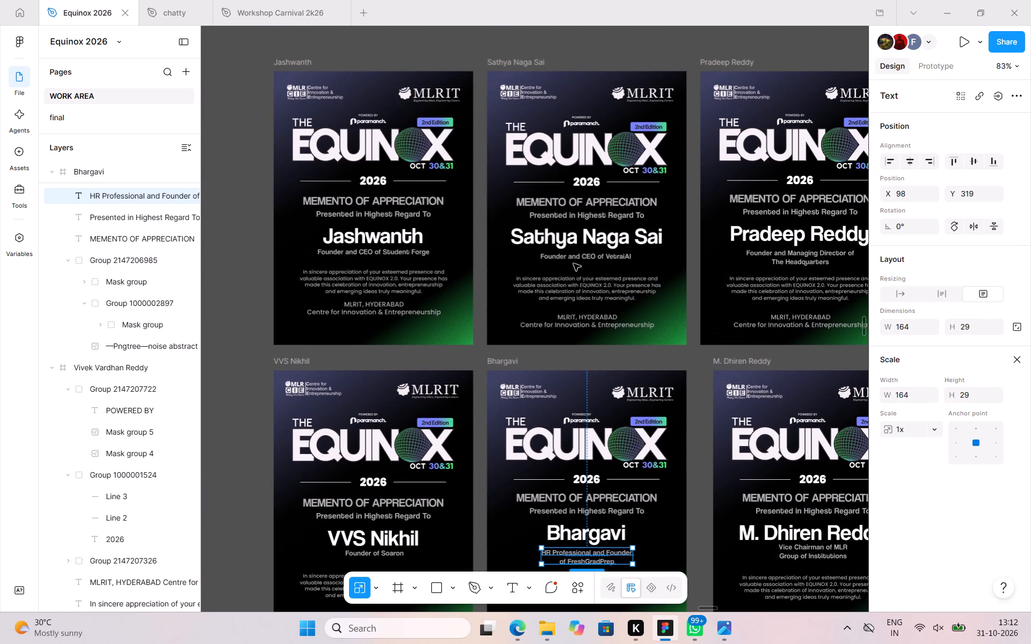
pyautogui.click(757, 257)
pyautogui.press('Up')
pyautogui.press('Up')
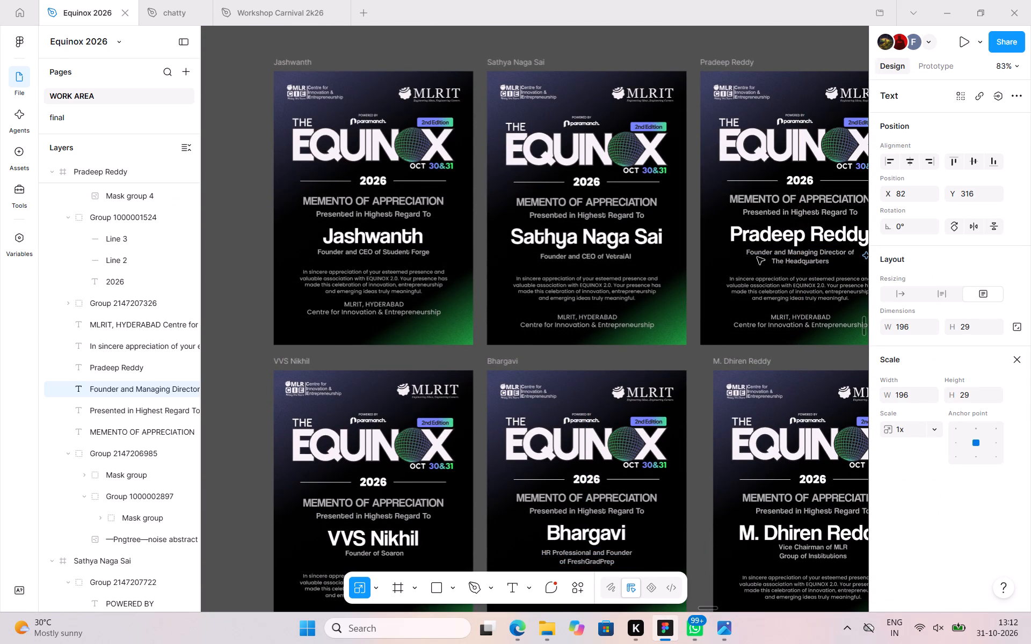
pyautogui.press('Down')
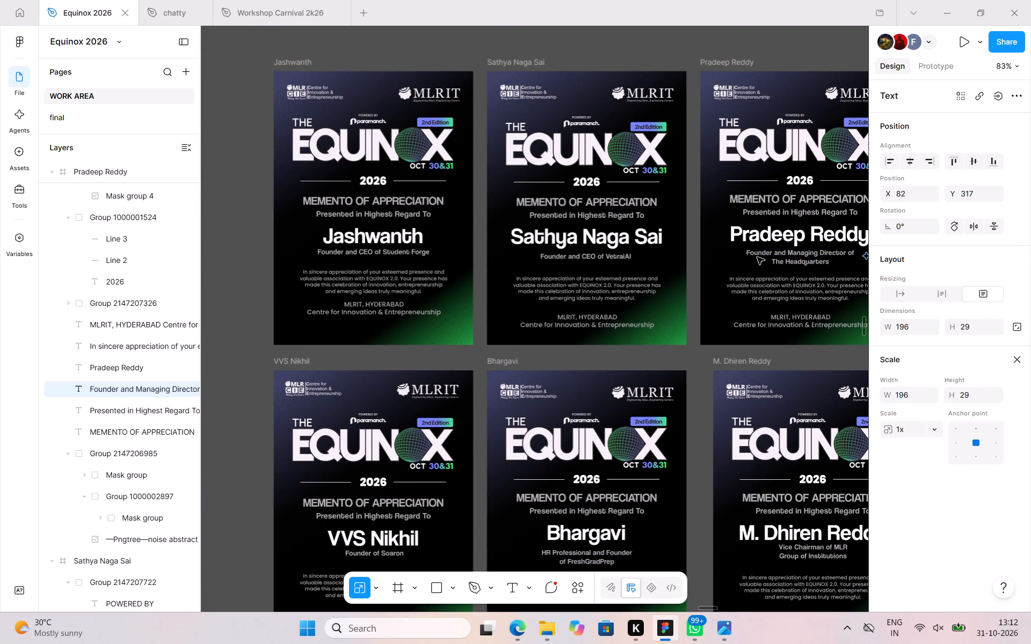
pyautogui.click(715, 125)
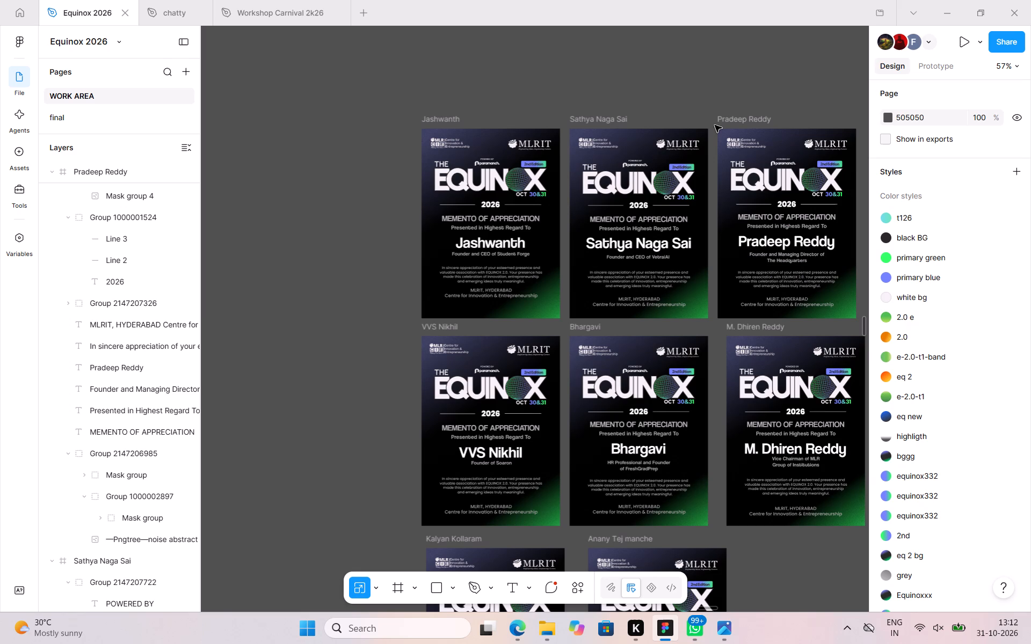
# Look over all rows of memento cards to check the role-line placement and overall layout.
pyautogui.scroll(-2, 715, 125)
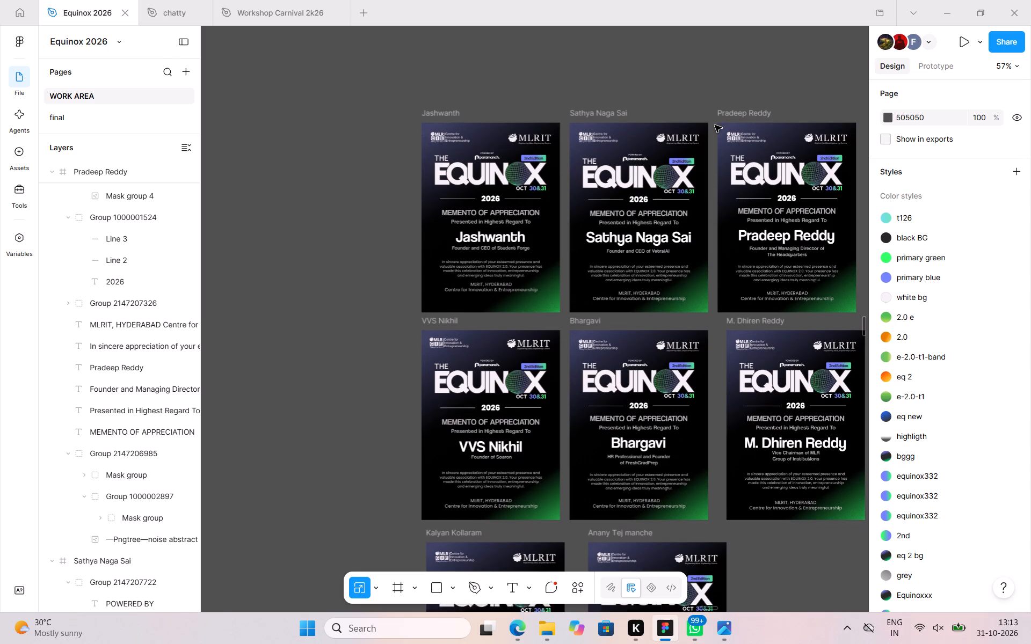
pyautogui.hscroll(-2, 715, 125)
pyautogui.scroll(-1, 715, 125)
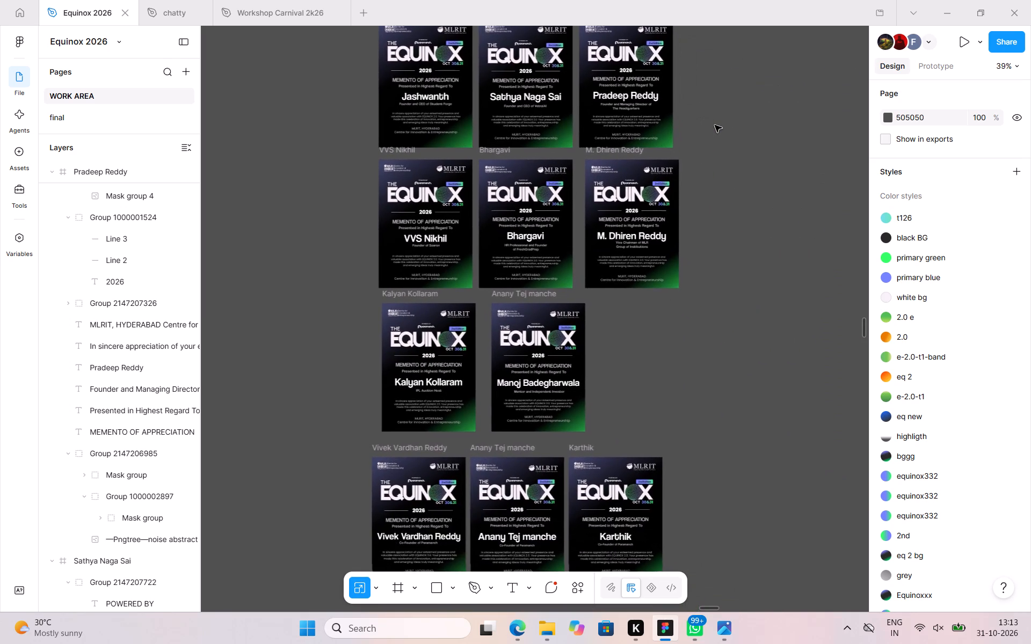
pyautogui.scroll(-1, 715, 125)
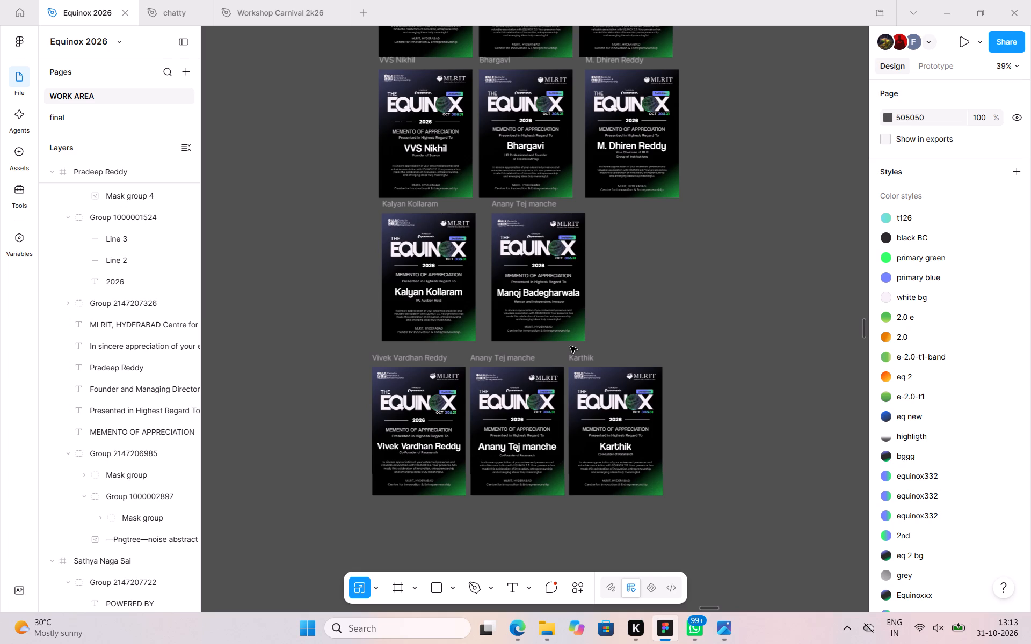
pyautogui.scroll(4, 570, 346)
pyautogui.scroll(-1, 570, 346)
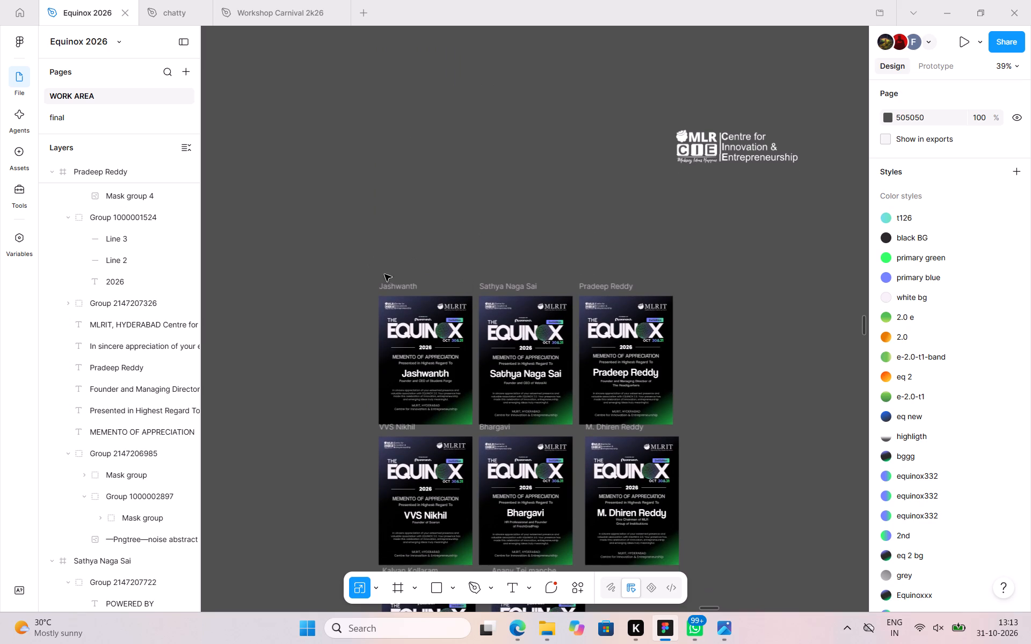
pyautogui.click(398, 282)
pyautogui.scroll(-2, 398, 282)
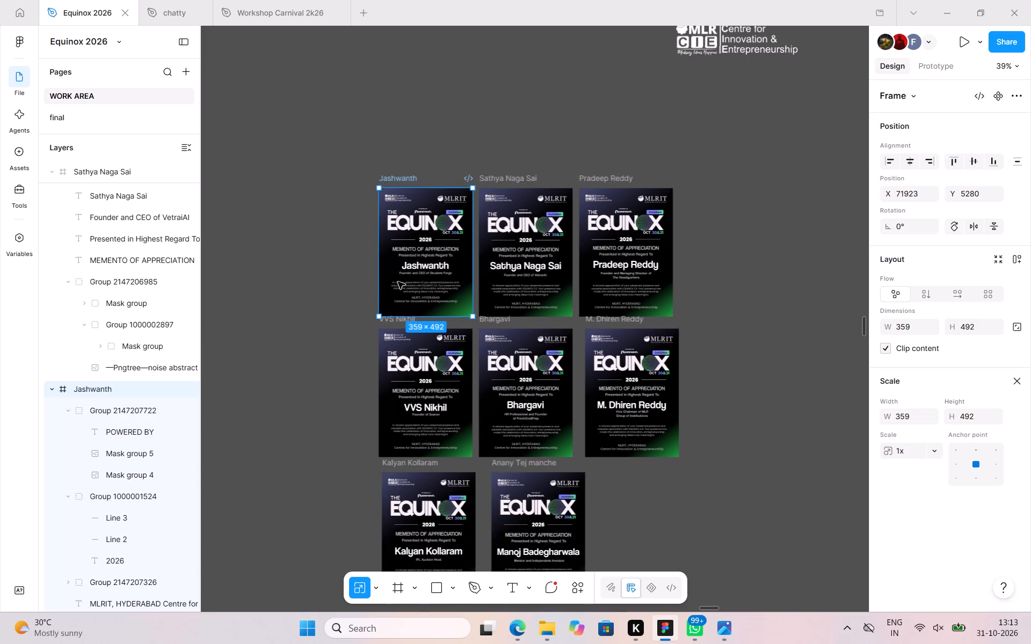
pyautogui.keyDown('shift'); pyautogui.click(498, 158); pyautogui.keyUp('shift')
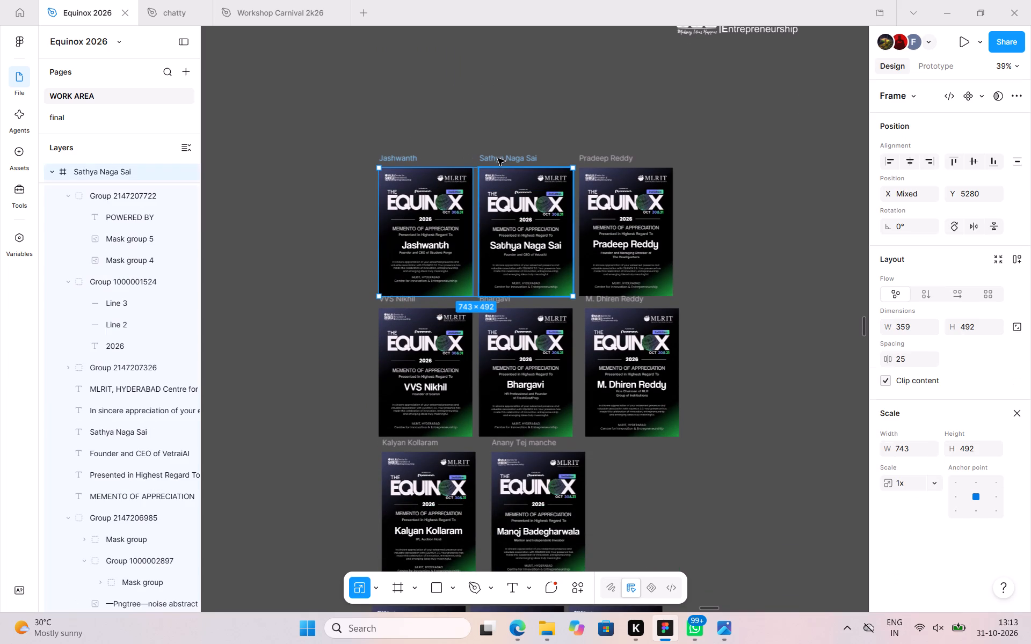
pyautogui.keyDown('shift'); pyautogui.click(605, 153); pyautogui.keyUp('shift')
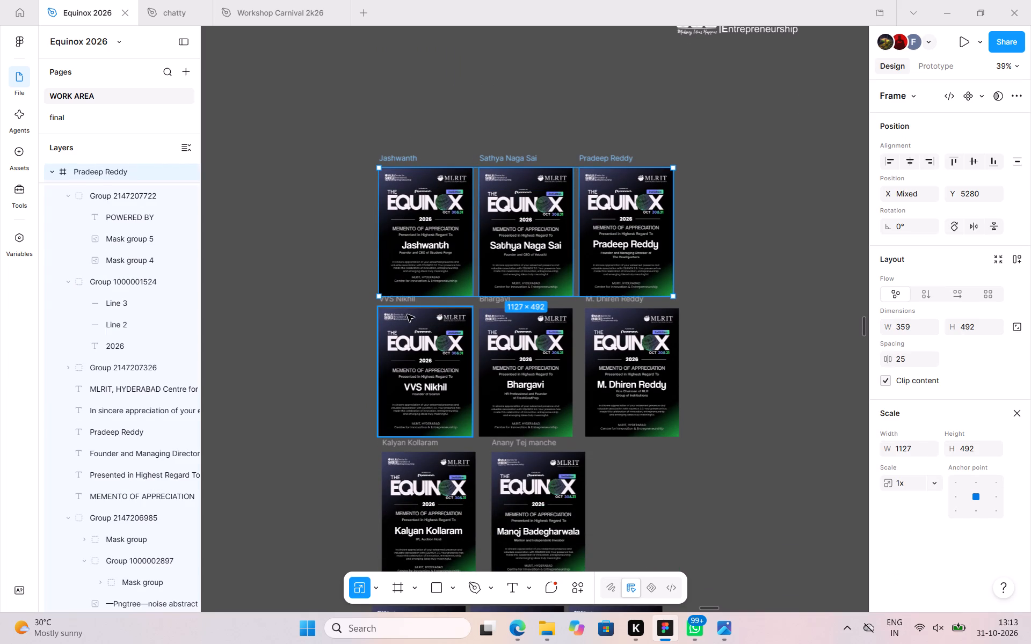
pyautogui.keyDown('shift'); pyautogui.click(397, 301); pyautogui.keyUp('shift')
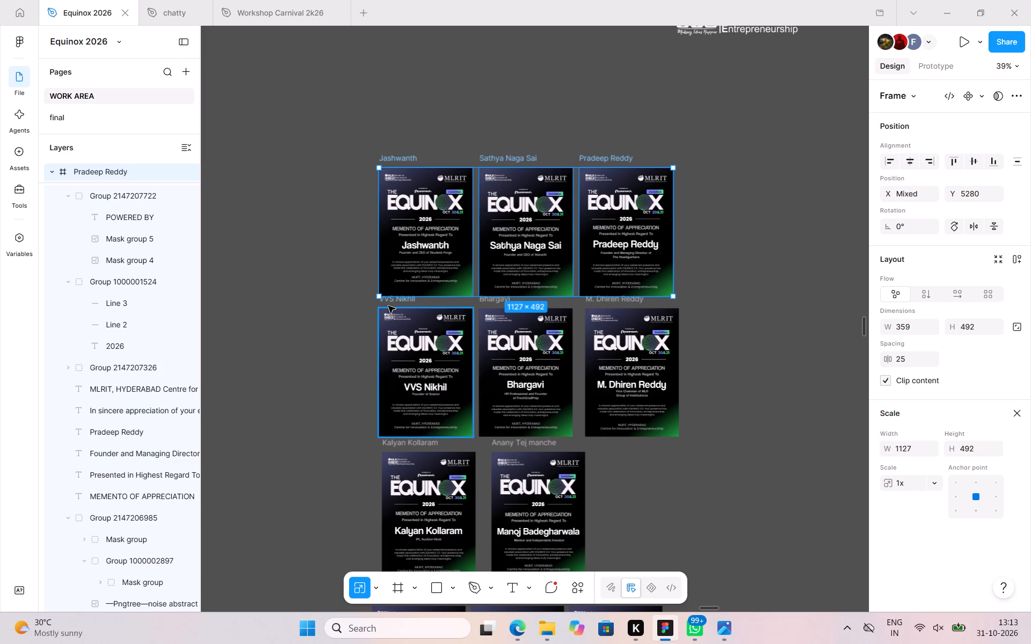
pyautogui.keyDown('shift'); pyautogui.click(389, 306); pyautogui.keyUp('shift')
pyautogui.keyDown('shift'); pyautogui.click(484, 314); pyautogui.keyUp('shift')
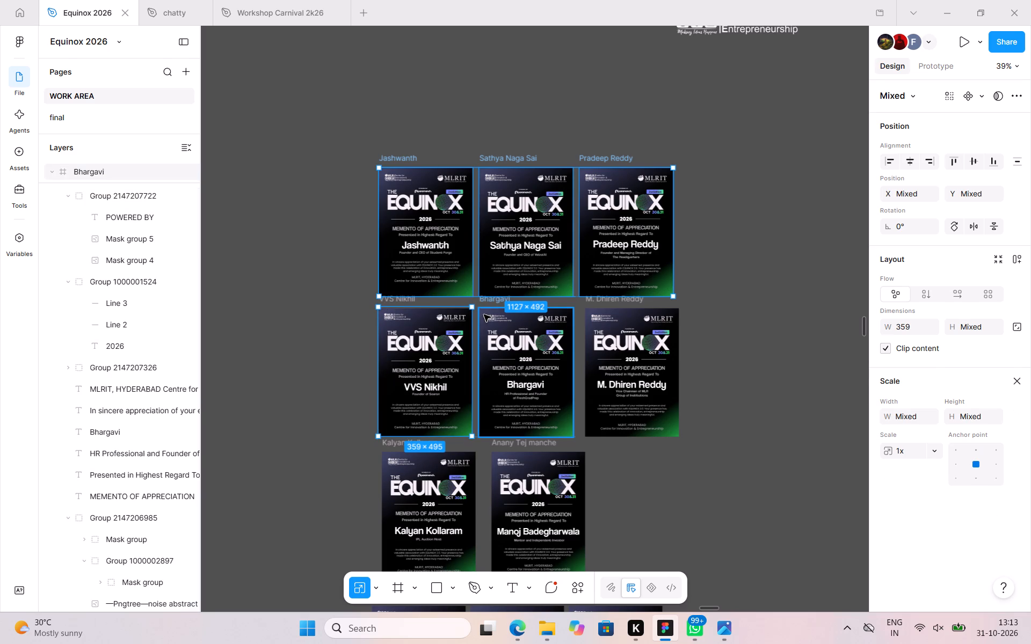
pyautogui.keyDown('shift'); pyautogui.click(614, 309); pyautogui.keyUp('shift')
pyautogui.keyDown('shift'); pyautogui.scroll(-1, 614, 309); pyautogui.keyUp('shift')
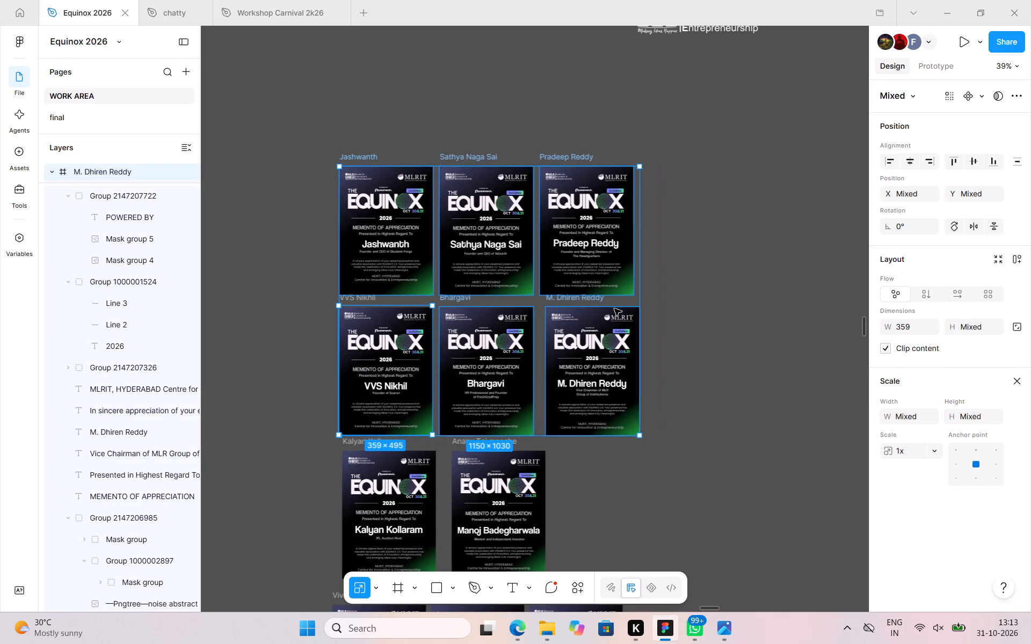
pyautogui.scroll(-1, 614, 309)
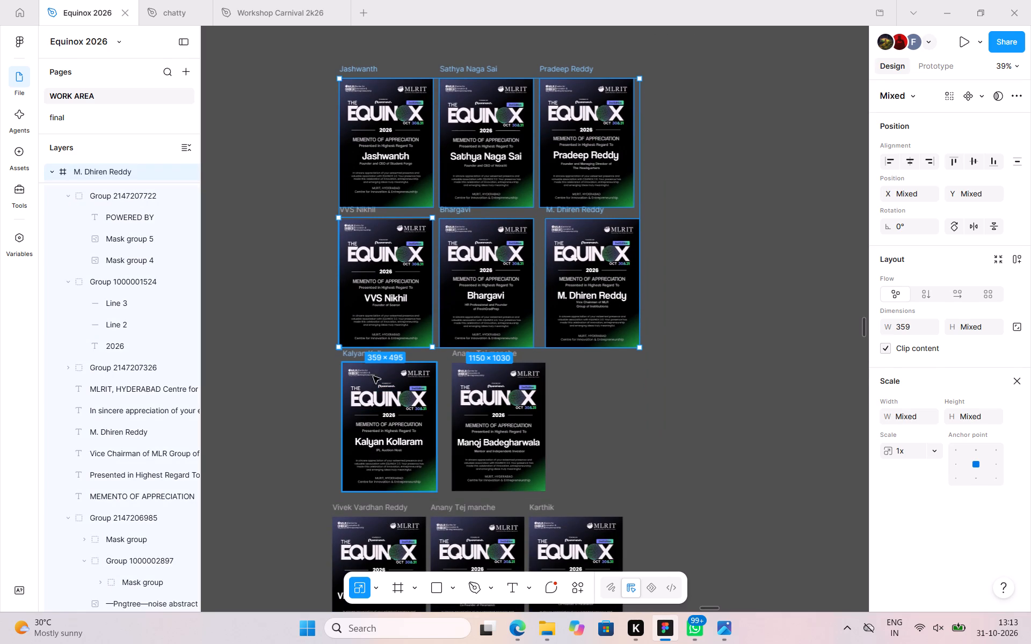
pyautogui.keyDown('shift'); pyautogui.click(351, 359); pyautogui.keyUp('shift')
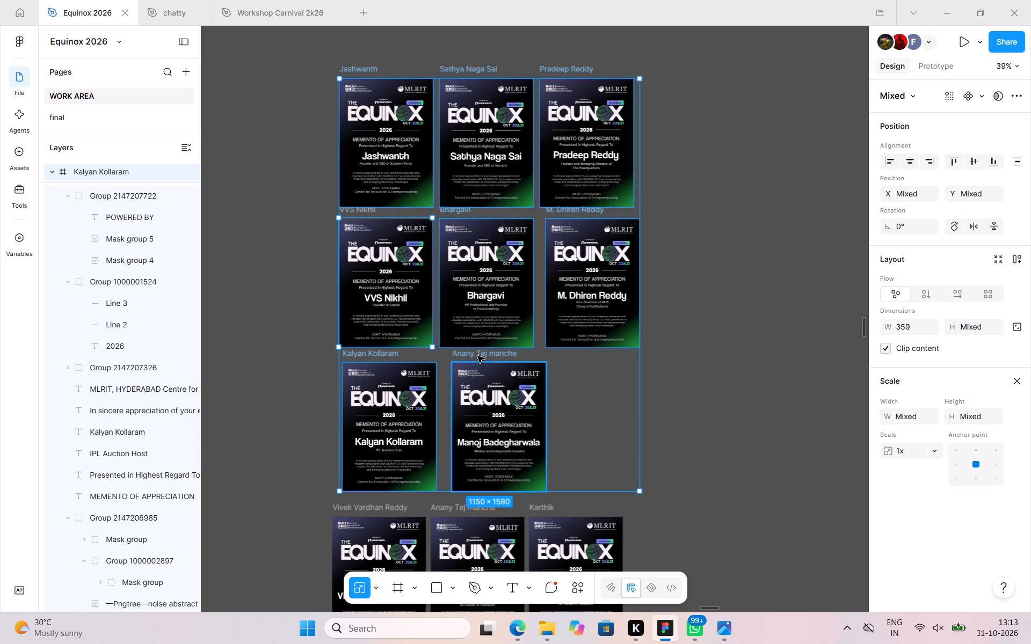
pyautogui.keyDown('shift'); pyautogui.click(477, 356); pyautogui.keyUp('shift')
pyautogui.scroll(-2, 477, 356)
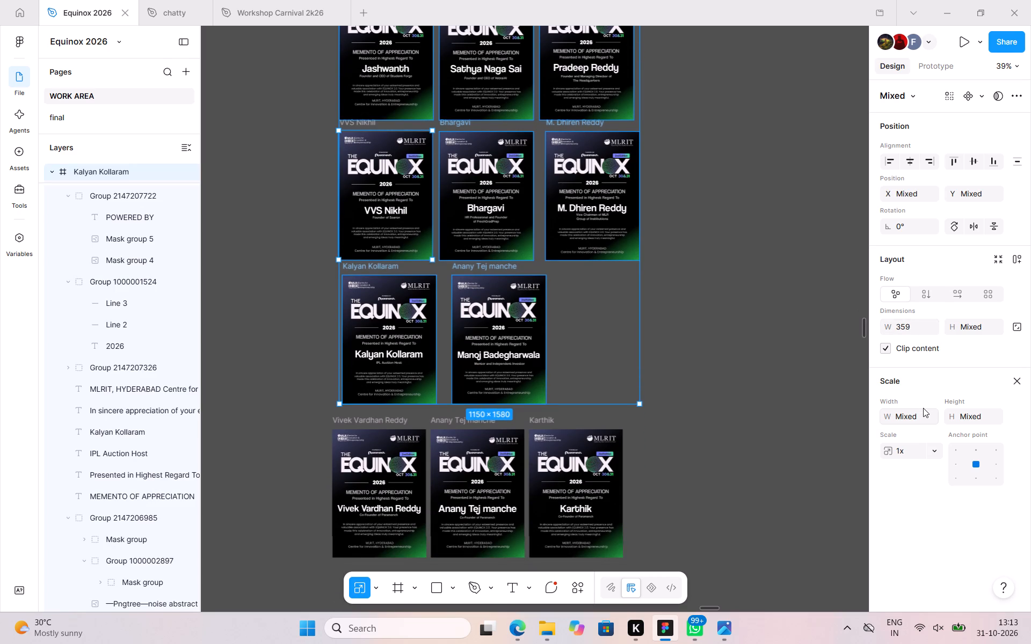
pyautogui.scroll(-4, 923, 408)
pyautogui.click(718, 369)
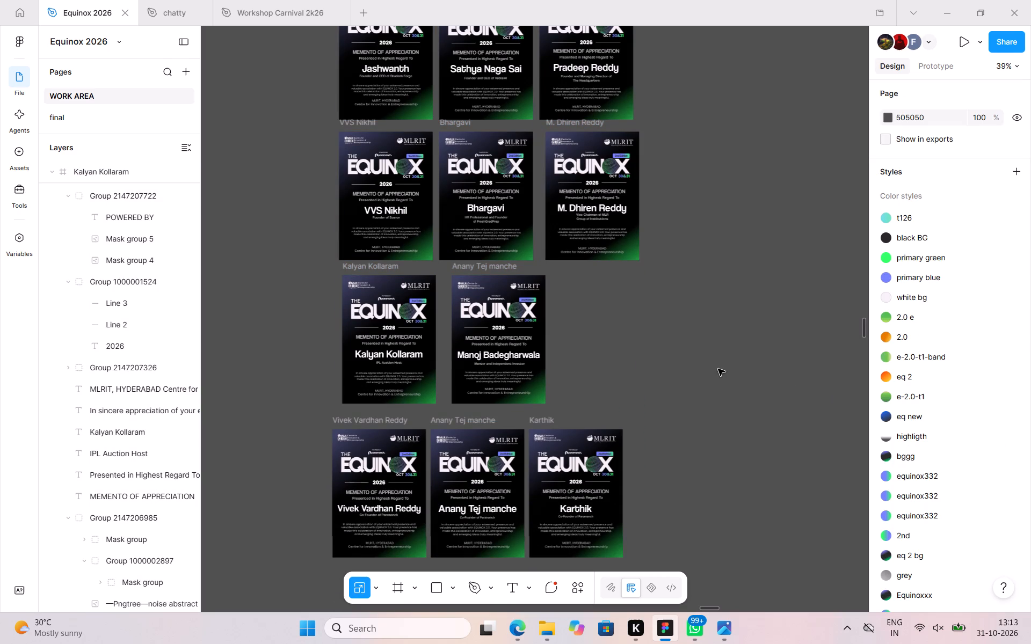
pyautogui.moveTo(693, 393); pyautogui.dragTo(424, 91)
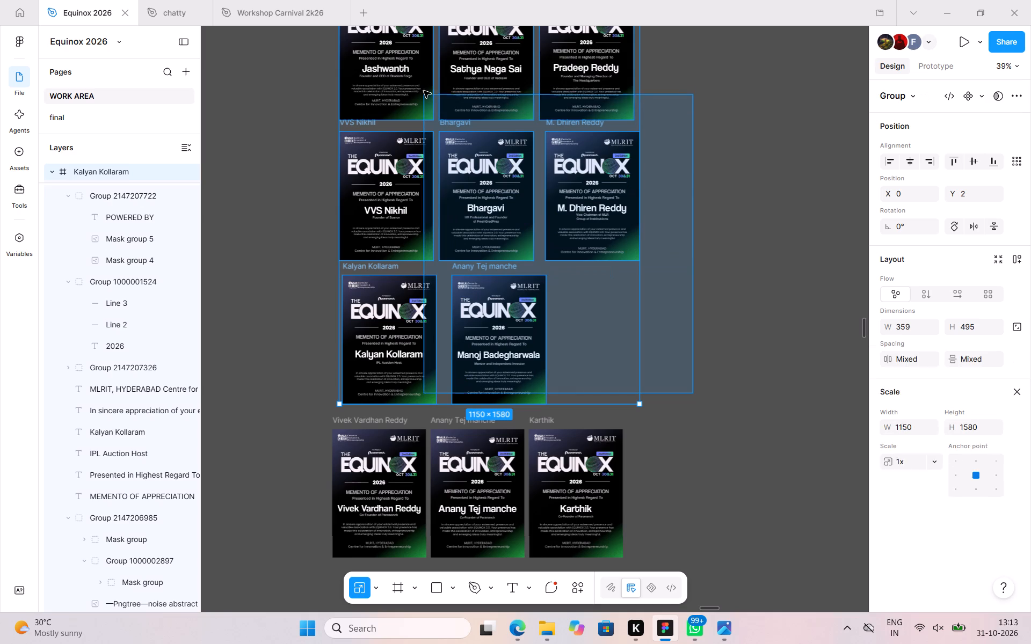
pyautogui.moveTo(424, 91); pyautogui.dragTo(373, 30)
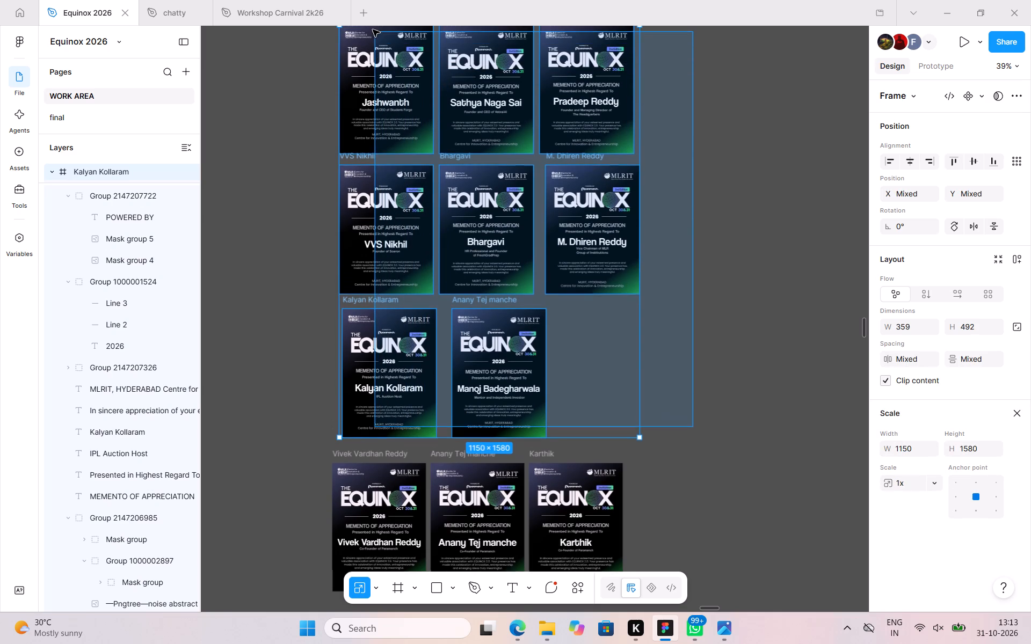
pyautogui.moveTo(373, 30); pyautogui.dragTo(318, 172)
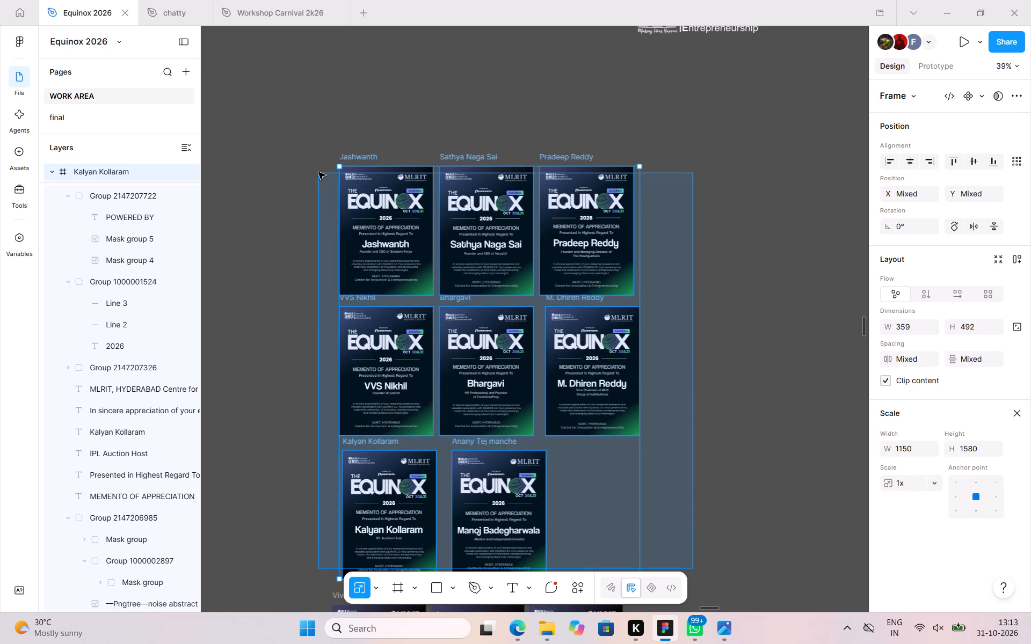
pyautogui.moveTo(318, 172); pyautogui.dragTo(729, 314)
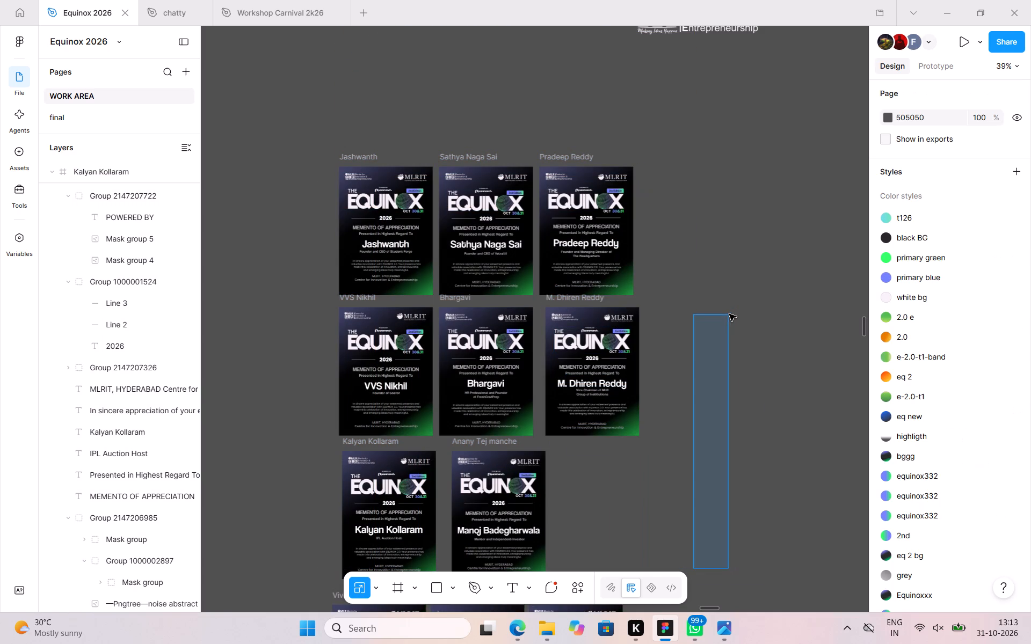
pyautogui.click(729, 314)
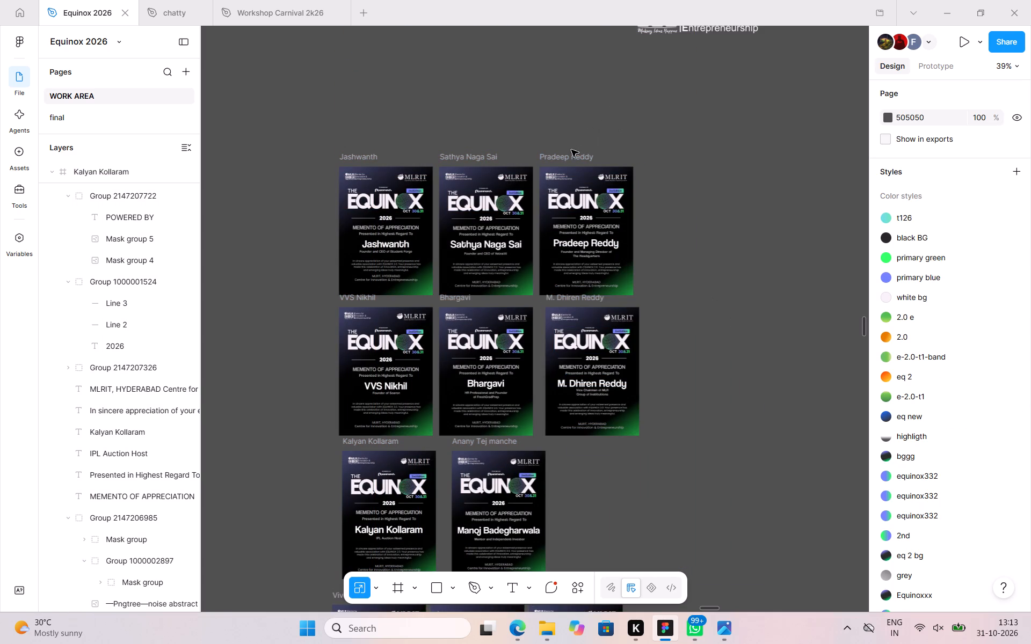
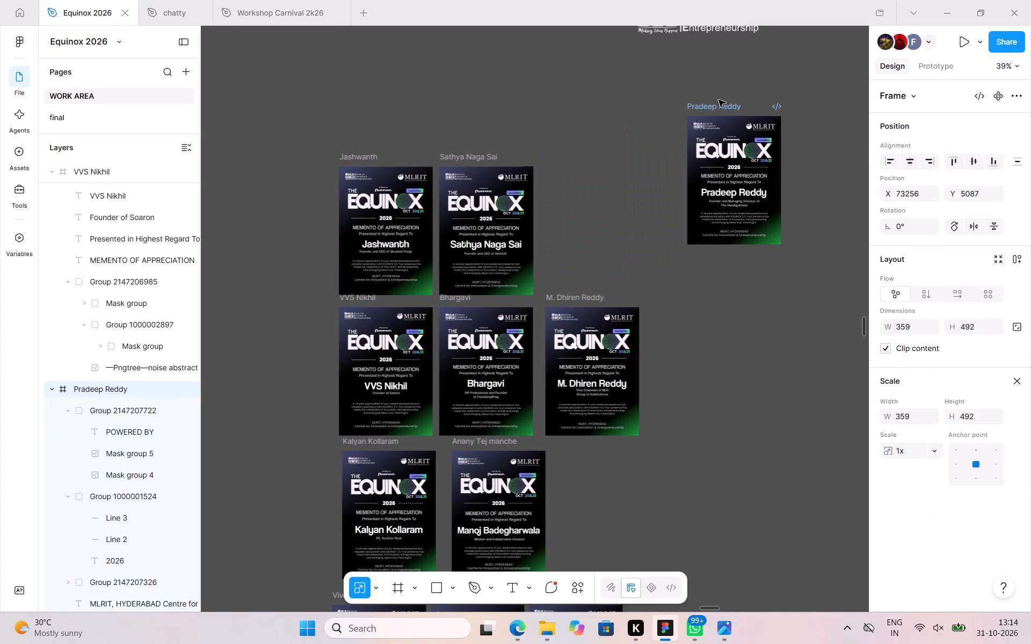
# Raise the Sathya and Jashwanth cards to Y 5228 so they align as a row with more space above the row below.
pyautogui.scroll(-1, 528, 292)
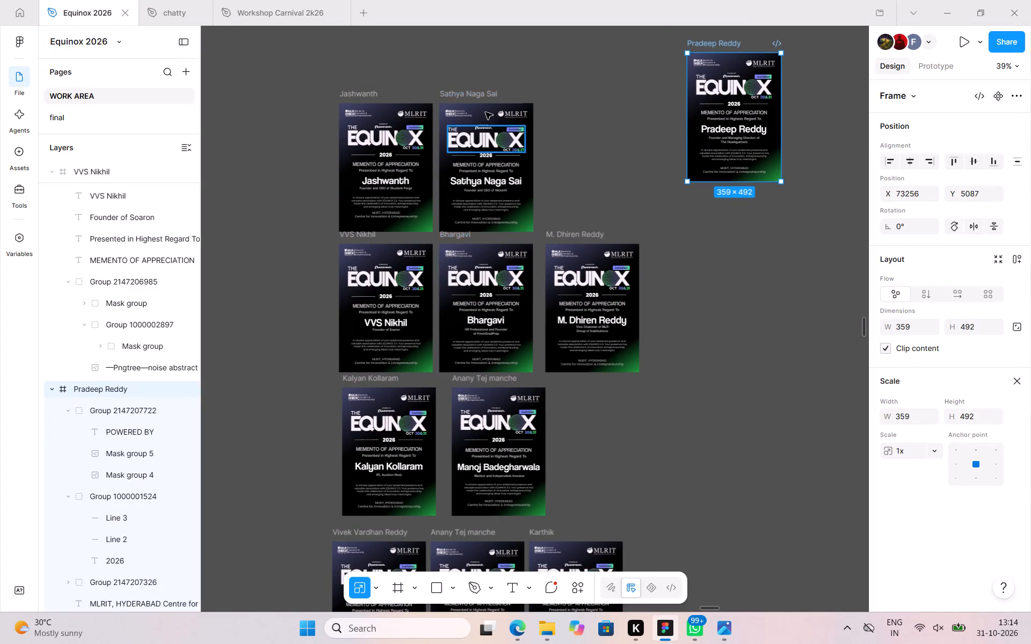
pyautogui.moveTo(473, 97); pyautogui.dragTo(474, 82)
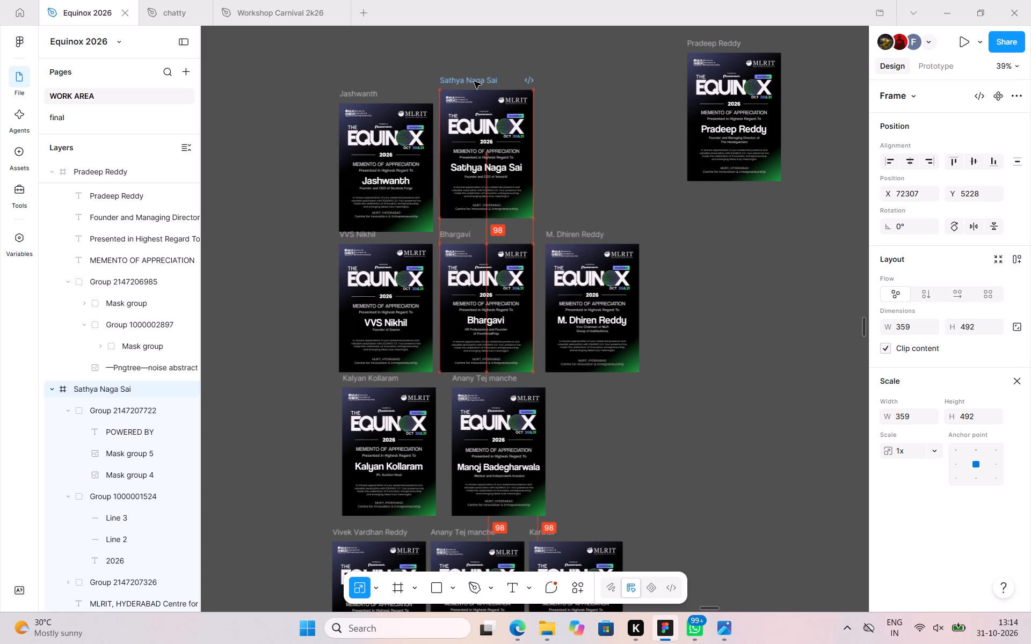
pyautogui.moveTo(474, 82); pyautogui.dragTo(474, 82)
pyautogui.moveTo(367, 93); pyautogui.dragTo(367, 83)
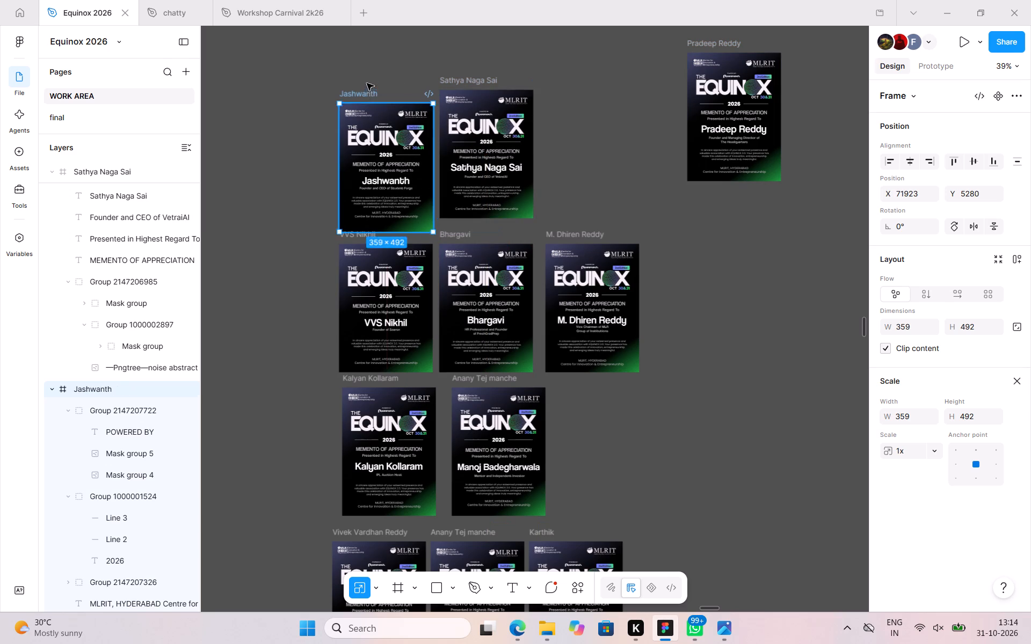
pyautogui.moveTo(367, 83); pyautogui.dragTo(367, 81)
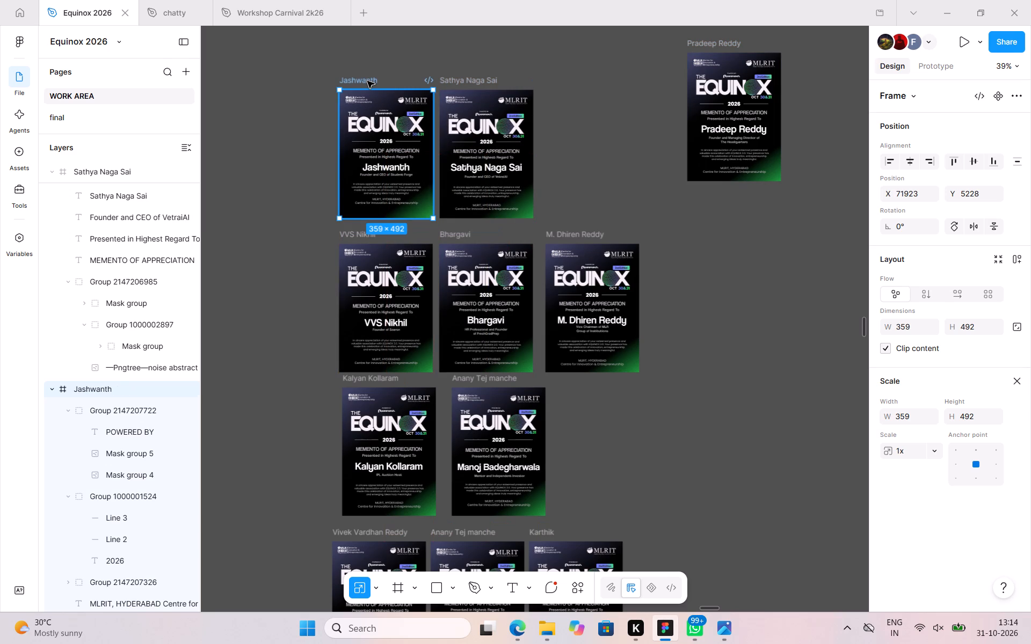